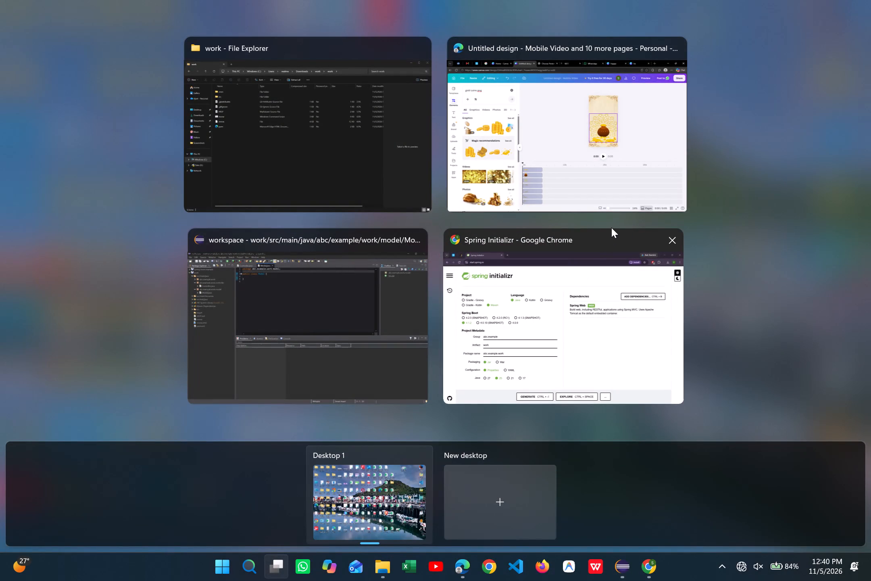
Switch to the untitled mobile video design in Microsoft Edge and play its animation briefly, pausing about one second in.
left_click(594, 136)
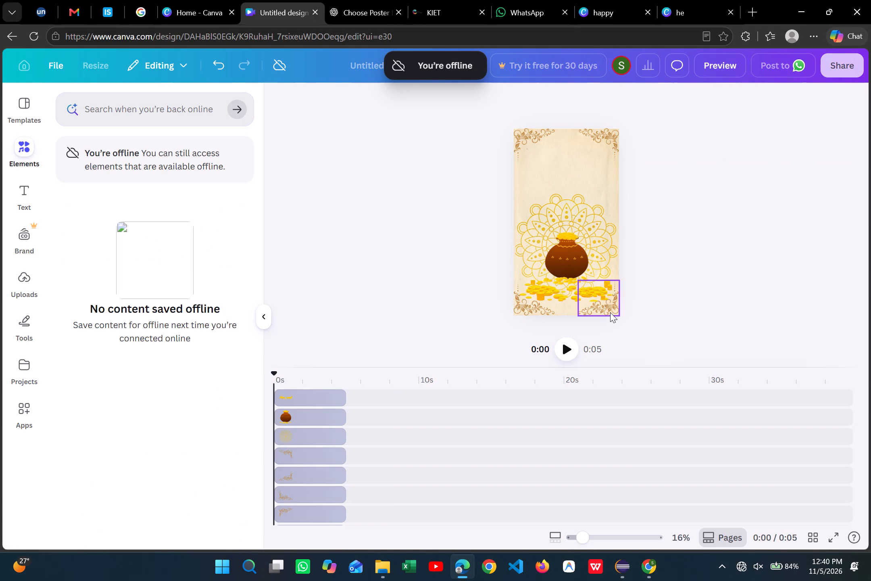
left_click(571, 349)
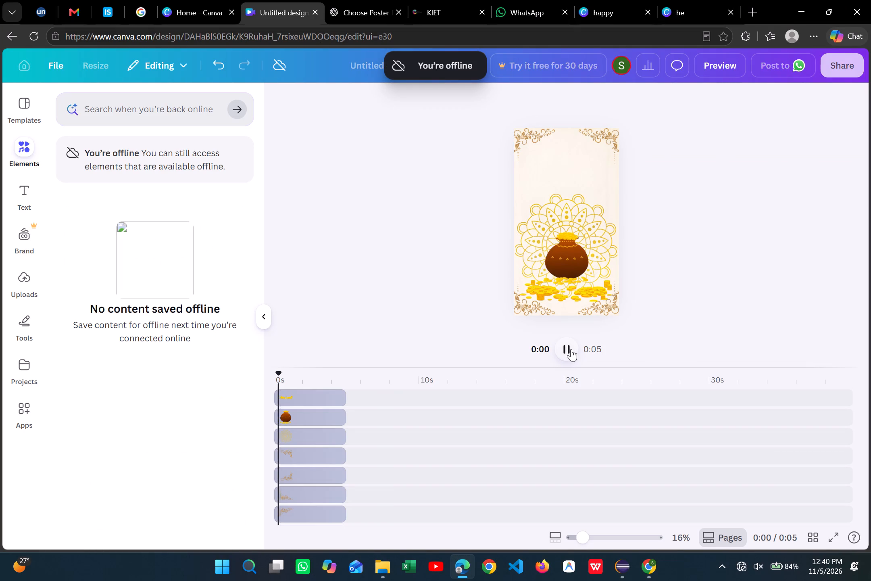
left_click(571, 349)
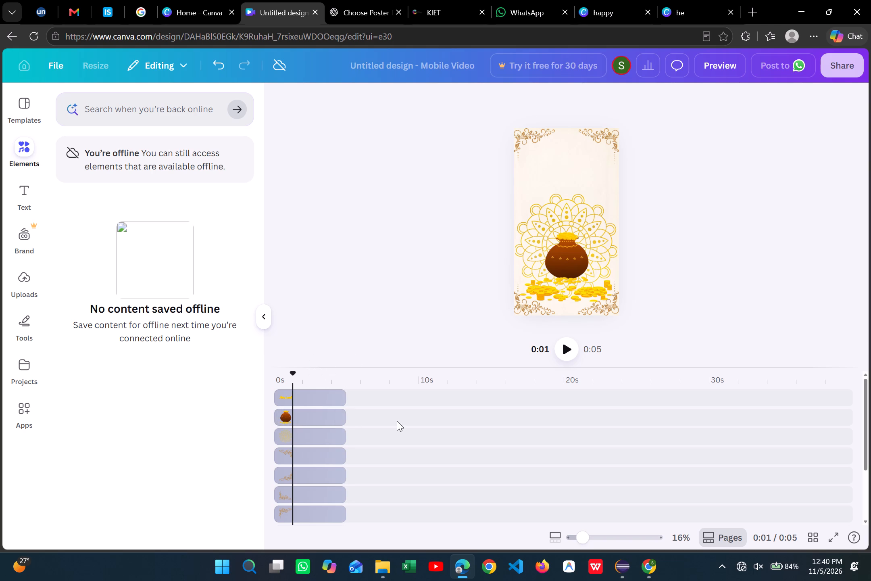
Try to move the playhead back to the start of the timeline and play the animation through to its end.
scroll(363, 267, "right", 6)
left_click_drag(292, 464, 253, 469)
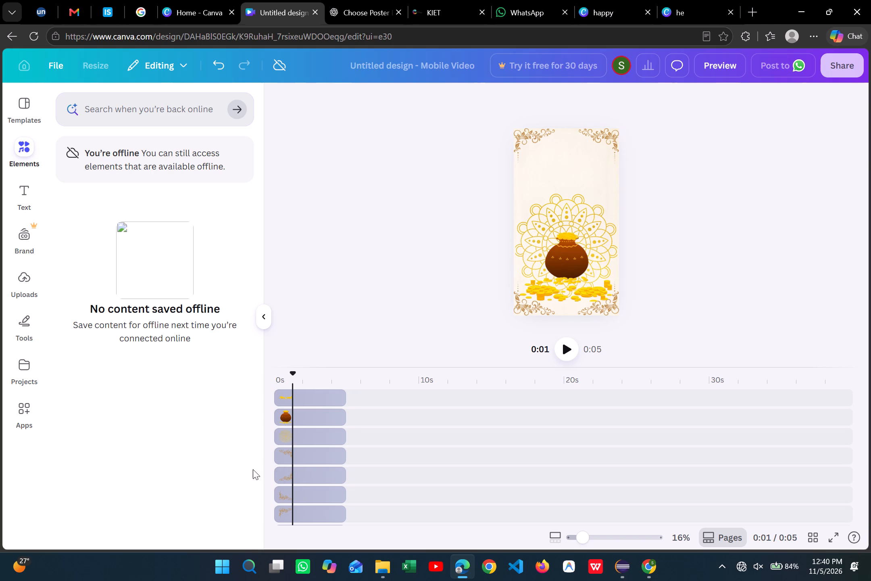
left_click_drag(253, 469, 248, 471)
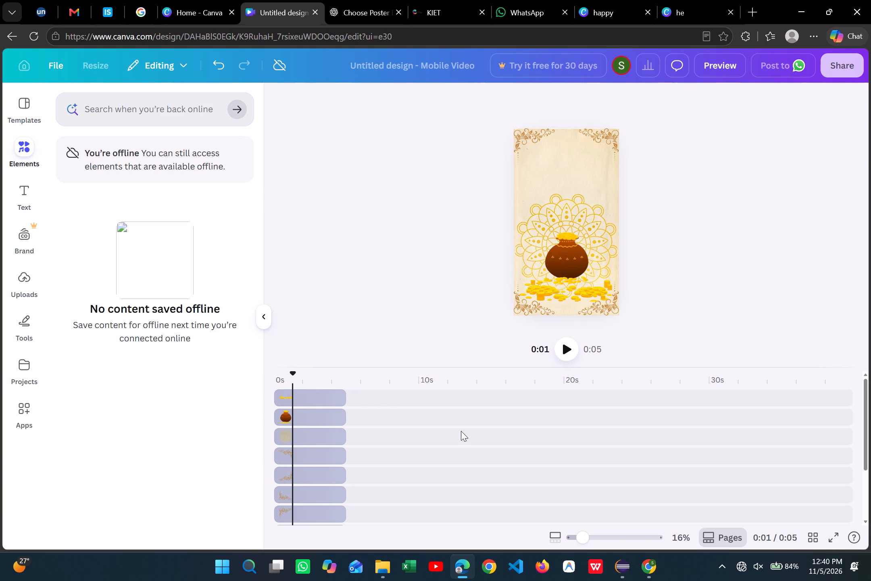
left_click(569, 359)
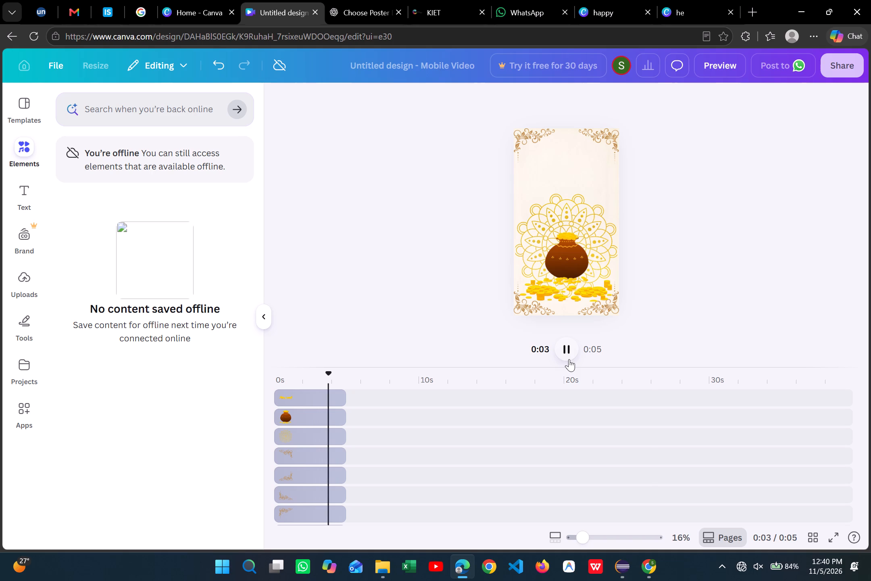
Open the Windows list of available Wi-Fi networks to restore the internet connection.
left_click(737, 580)
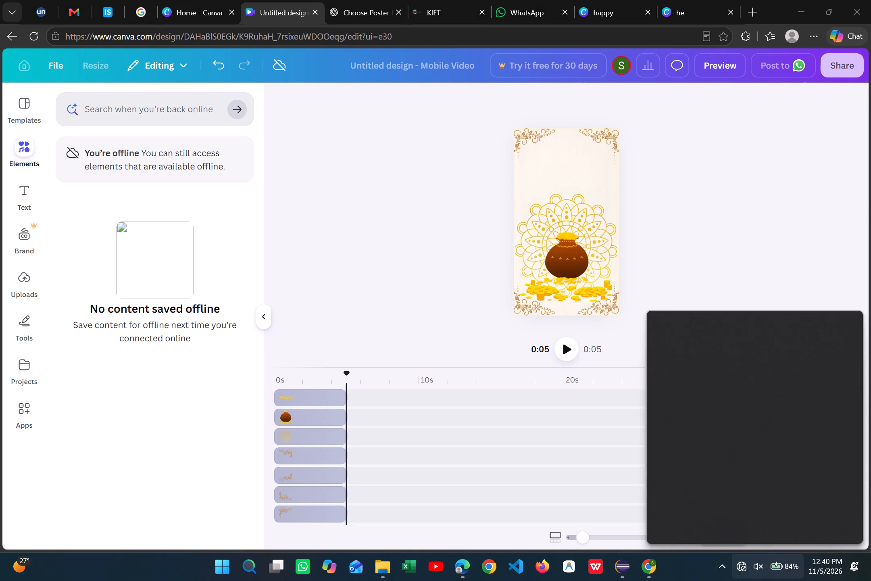
left_click(708, 349)
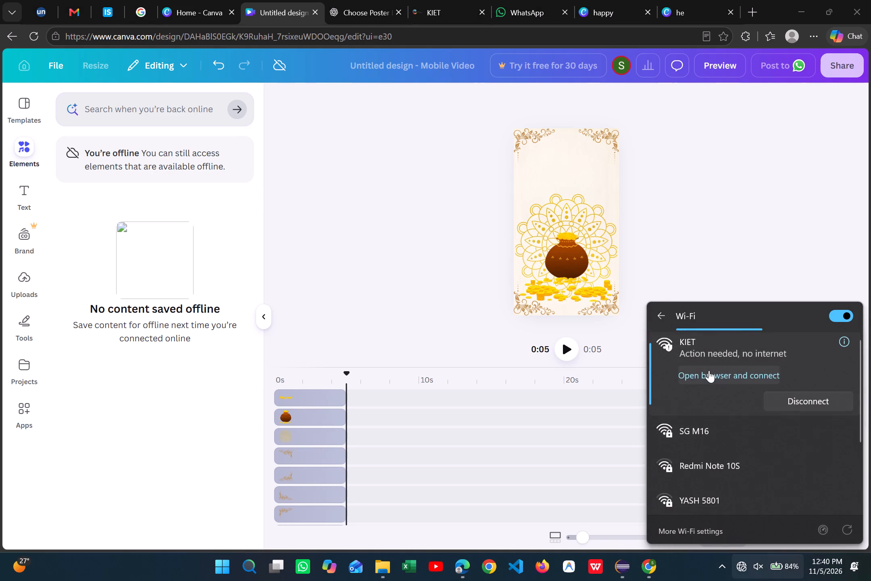
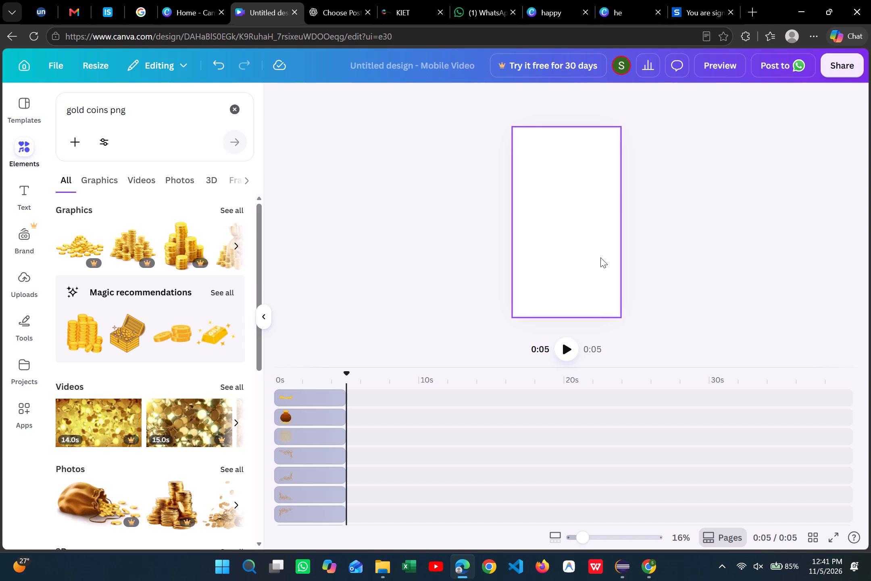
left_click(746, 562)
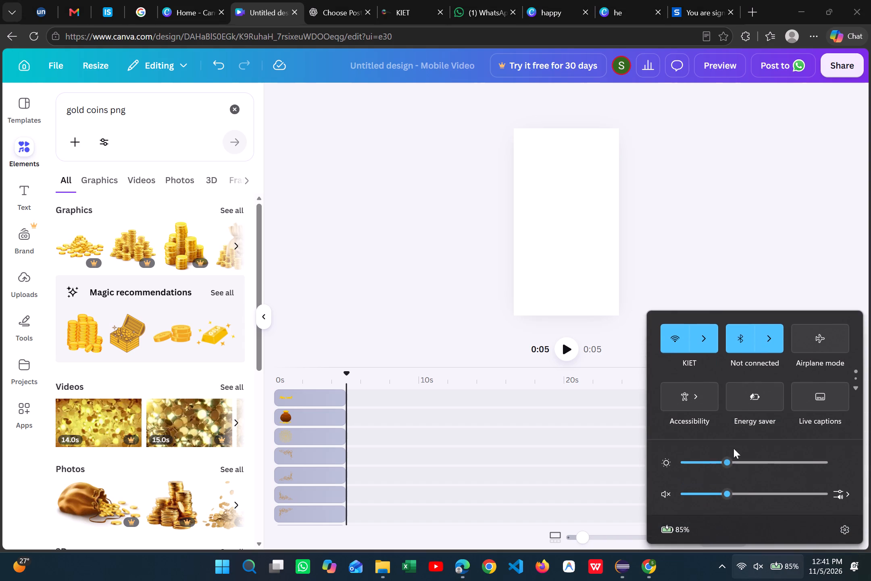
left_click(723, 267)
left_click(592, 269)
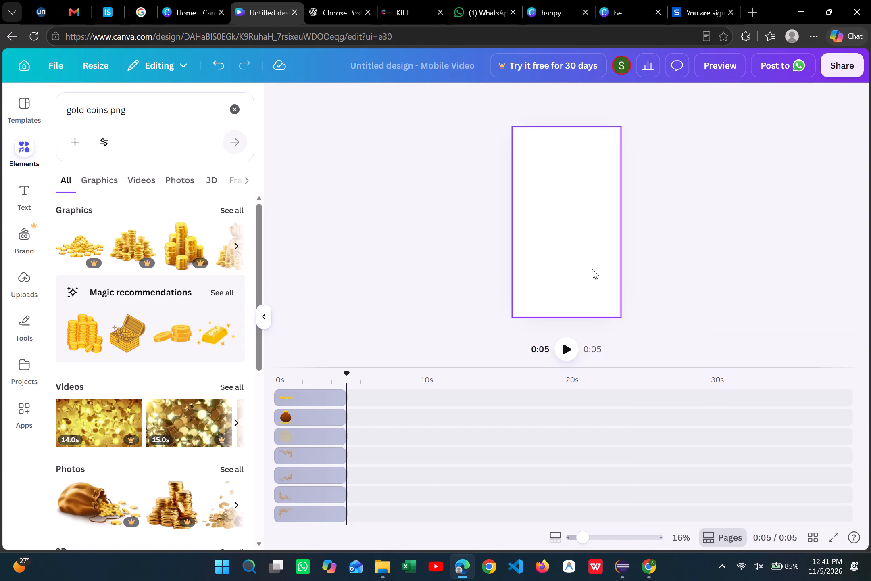
Undo the last two edits, including the removal of the coin pile, and return the playhead to the timeline start.
key("ctrl+z")
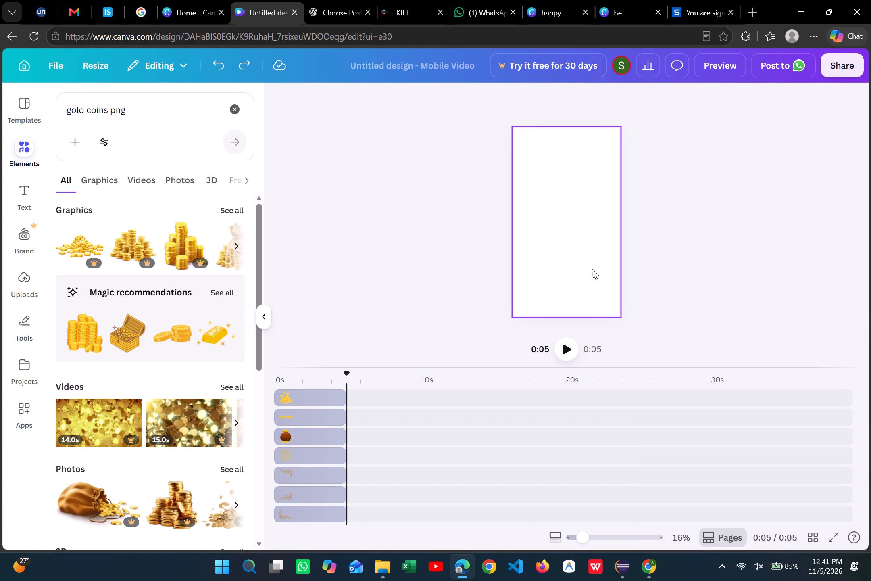
key("ctrl+z")
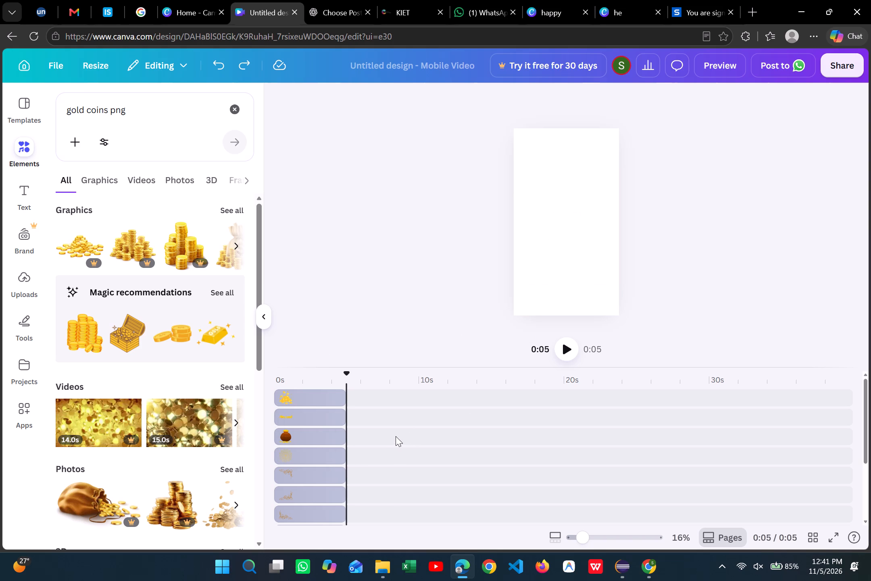
key("ctrl+x")
key("ctrl+x")
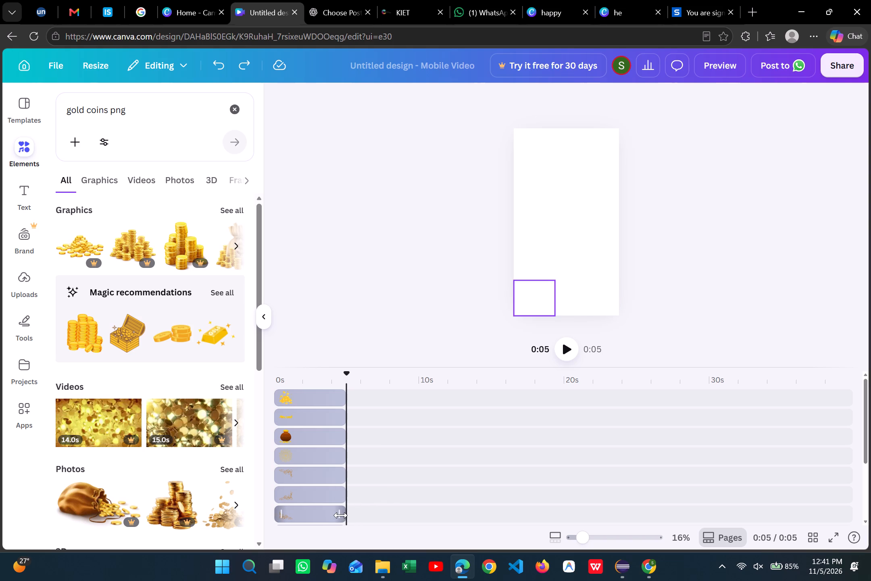
left_click(275, 377)
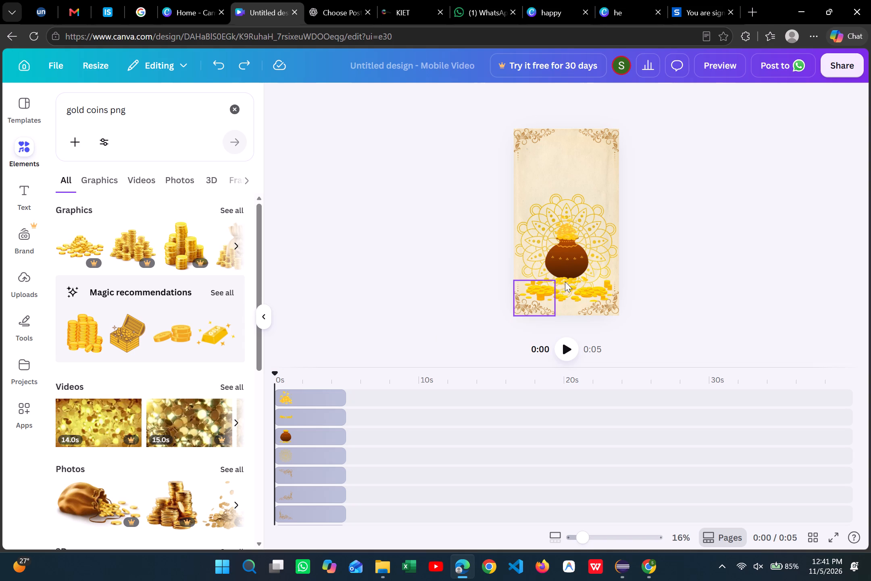
Lower the brown clay pot slightly so its base rests on the scattered gold coins.
left_click_drag(569, 271, 565, 281)
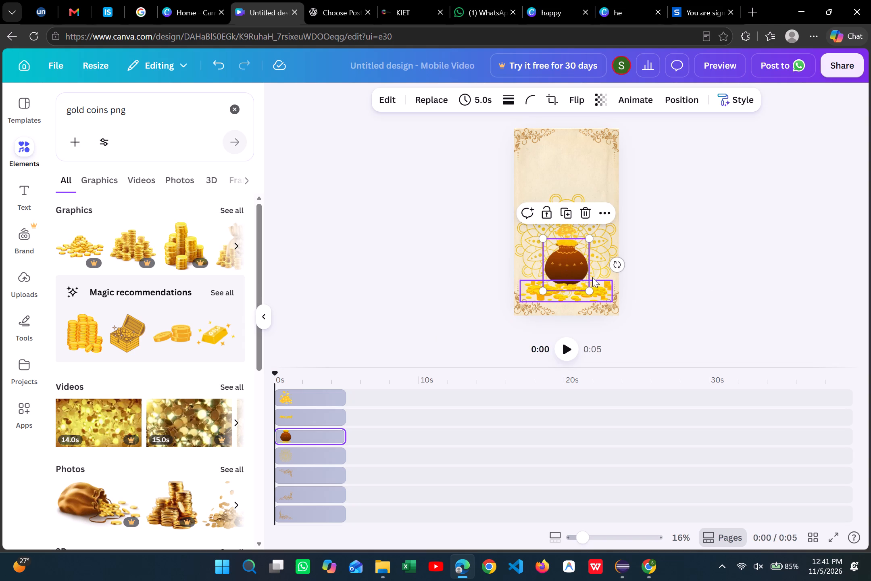
left_click(707, 281)
Lower the gold coin pile above the pot so that it sits in the pot's mouth.
left_click_drag(569, 228, 569, 228)
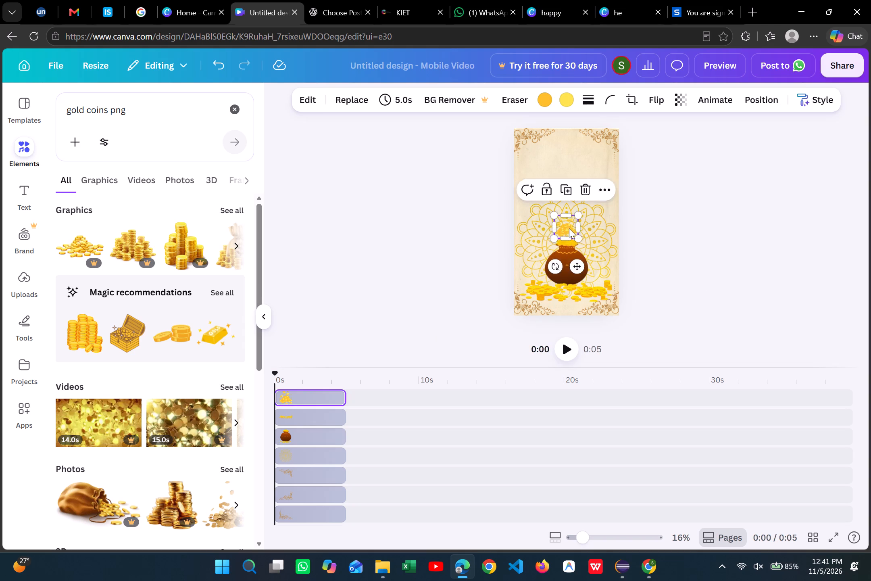
left_click_drag(569, 228, 569, 233)
left_click(656, 235)
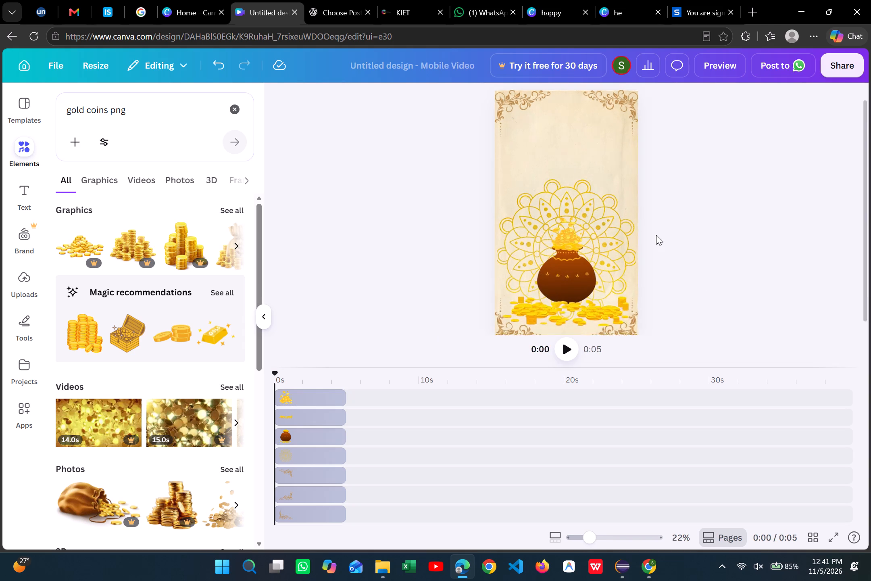
left_click(570, 236)
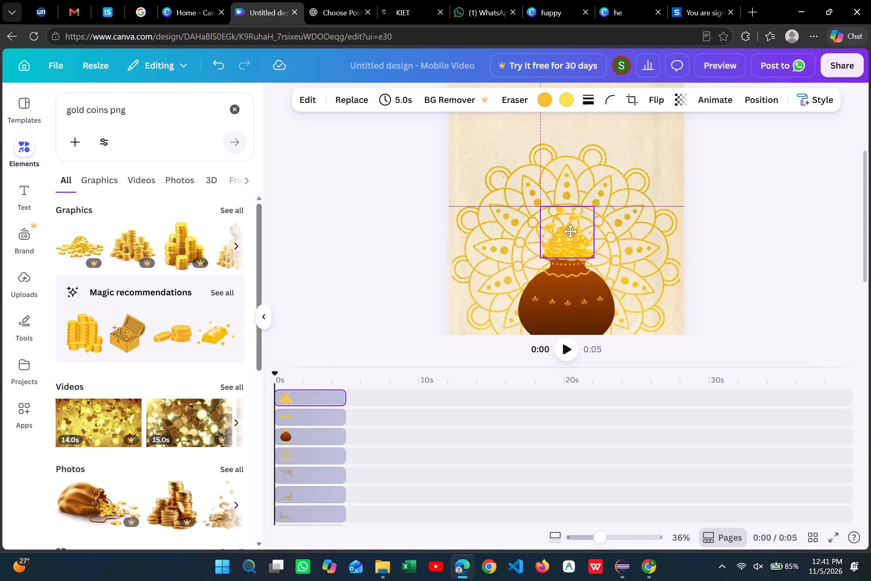
left_click(728, 242)
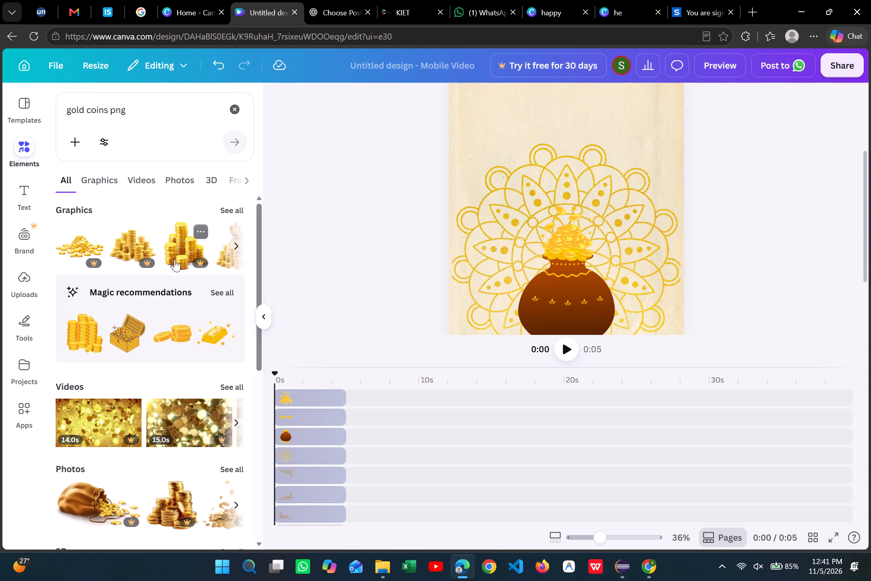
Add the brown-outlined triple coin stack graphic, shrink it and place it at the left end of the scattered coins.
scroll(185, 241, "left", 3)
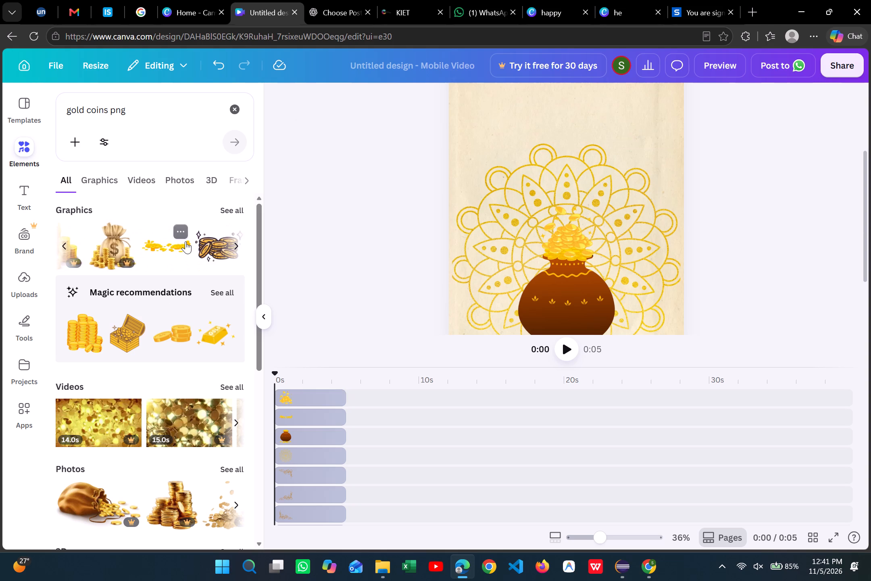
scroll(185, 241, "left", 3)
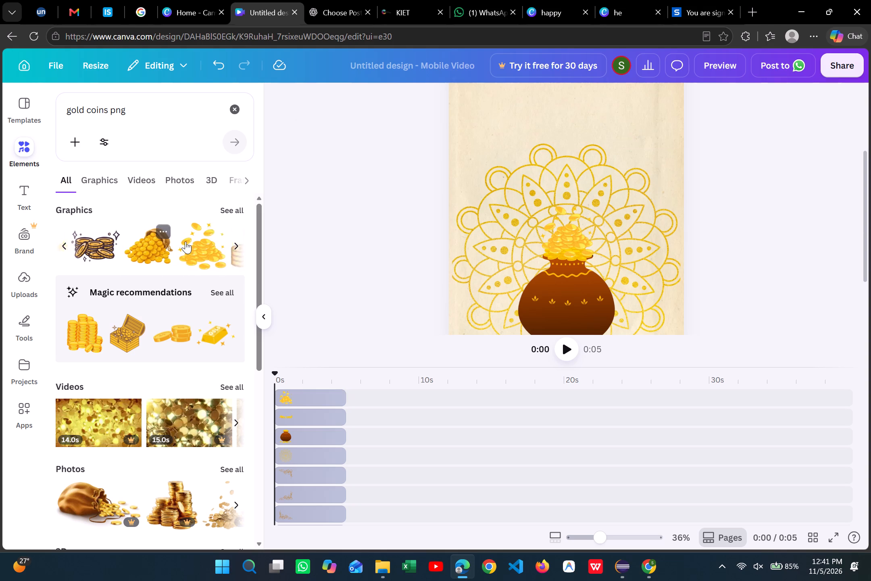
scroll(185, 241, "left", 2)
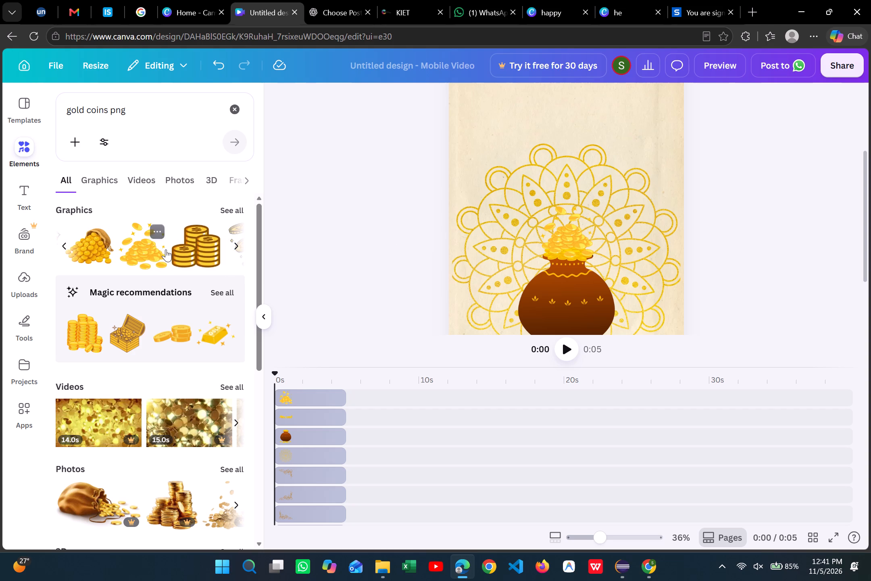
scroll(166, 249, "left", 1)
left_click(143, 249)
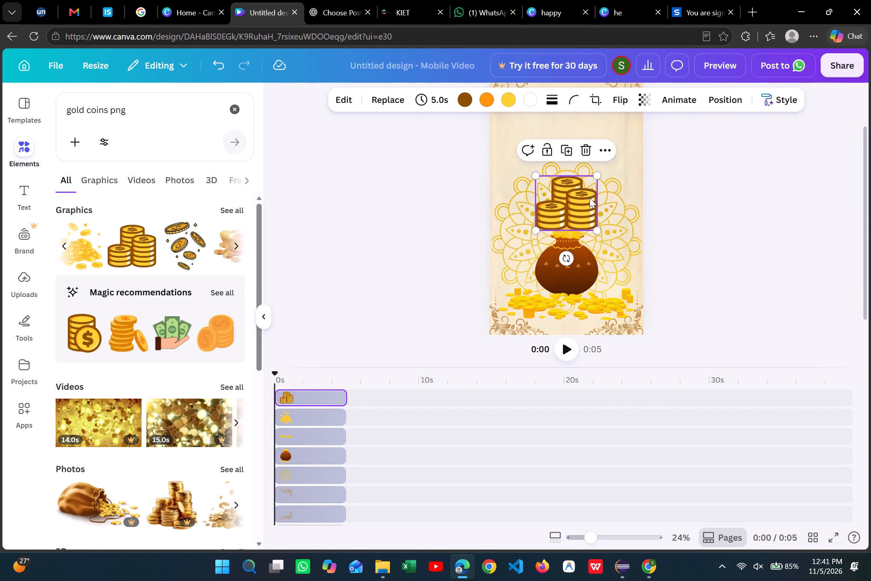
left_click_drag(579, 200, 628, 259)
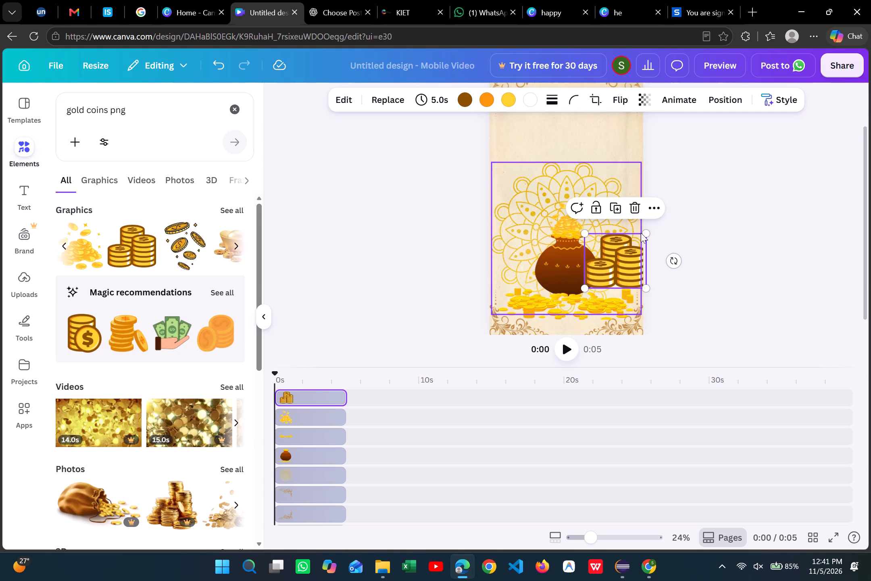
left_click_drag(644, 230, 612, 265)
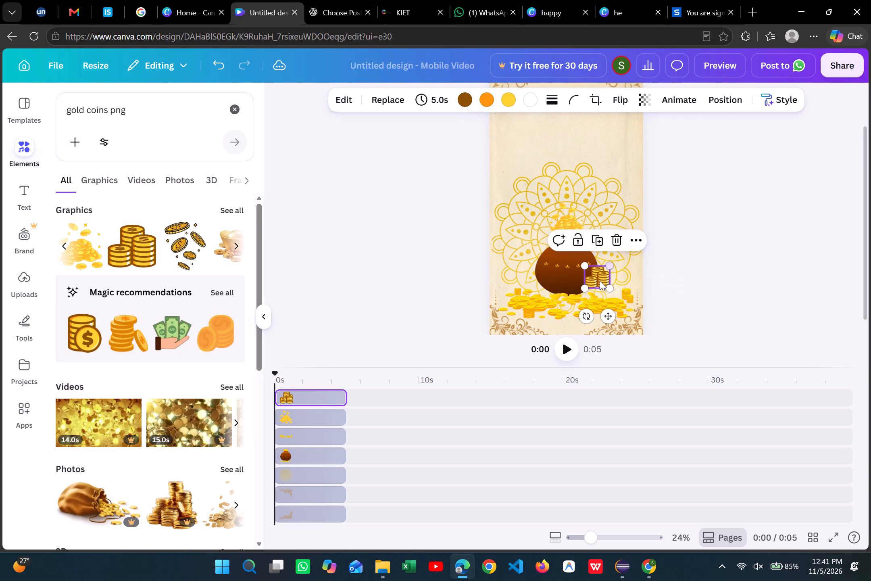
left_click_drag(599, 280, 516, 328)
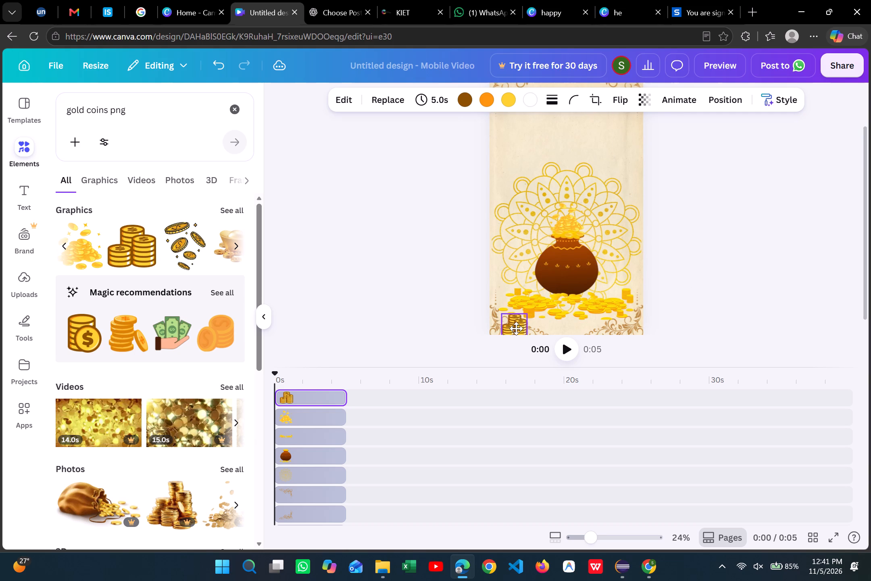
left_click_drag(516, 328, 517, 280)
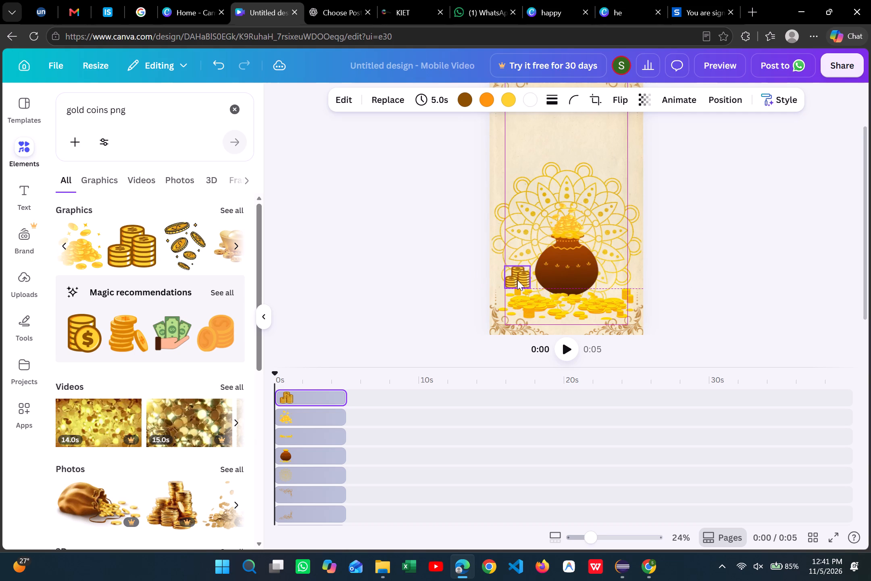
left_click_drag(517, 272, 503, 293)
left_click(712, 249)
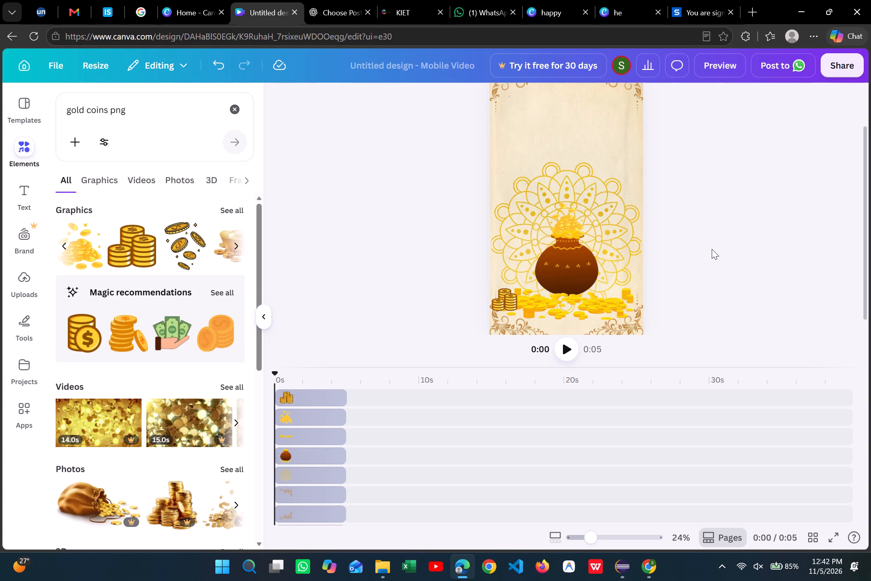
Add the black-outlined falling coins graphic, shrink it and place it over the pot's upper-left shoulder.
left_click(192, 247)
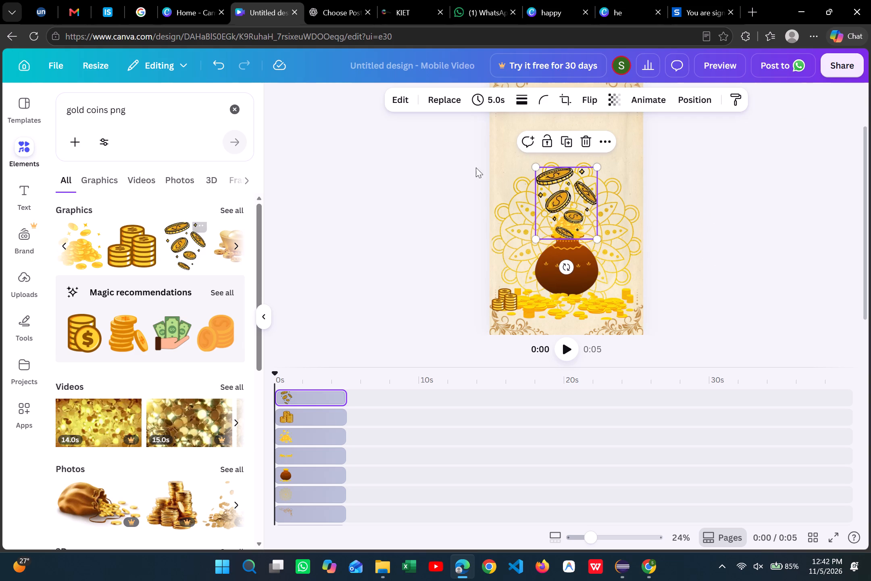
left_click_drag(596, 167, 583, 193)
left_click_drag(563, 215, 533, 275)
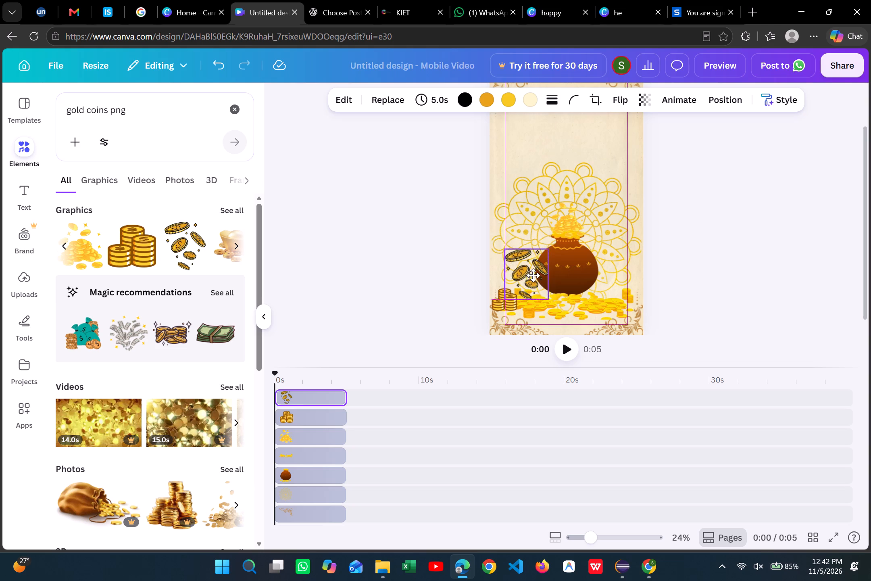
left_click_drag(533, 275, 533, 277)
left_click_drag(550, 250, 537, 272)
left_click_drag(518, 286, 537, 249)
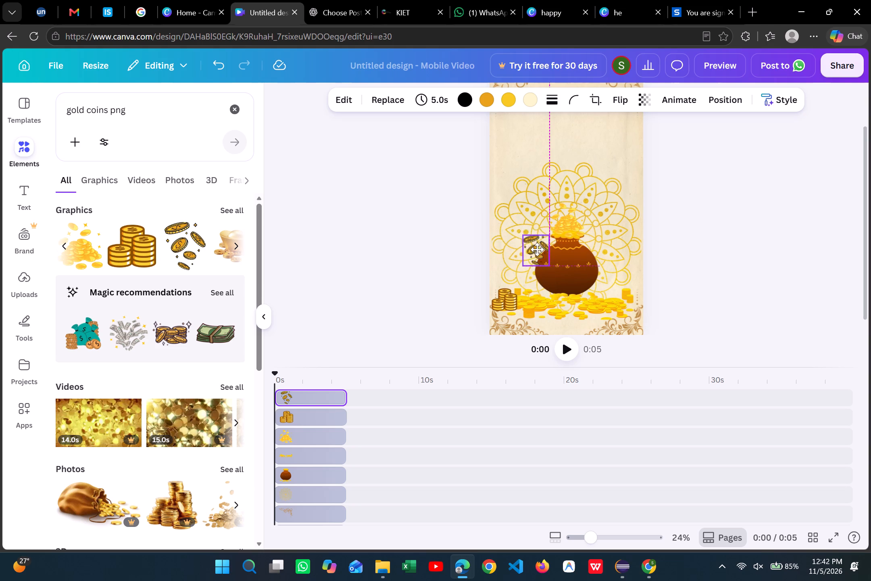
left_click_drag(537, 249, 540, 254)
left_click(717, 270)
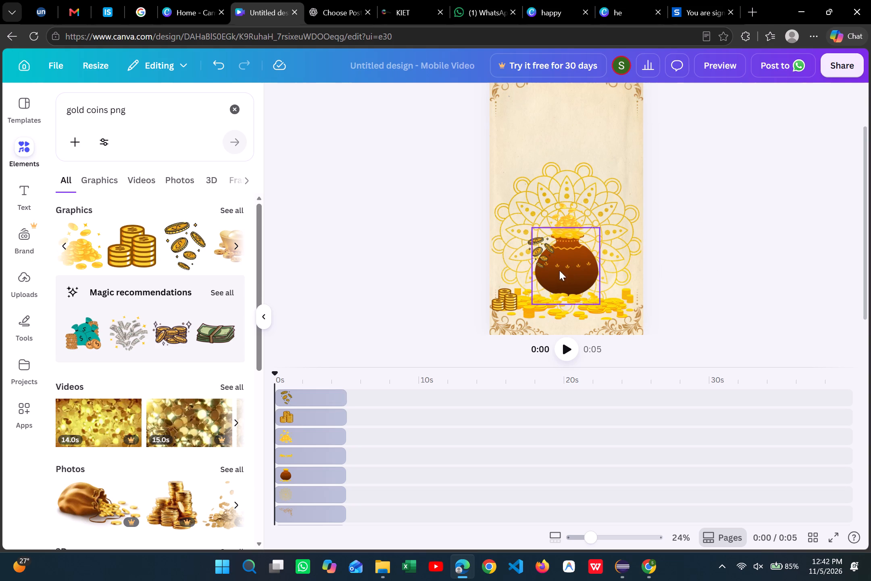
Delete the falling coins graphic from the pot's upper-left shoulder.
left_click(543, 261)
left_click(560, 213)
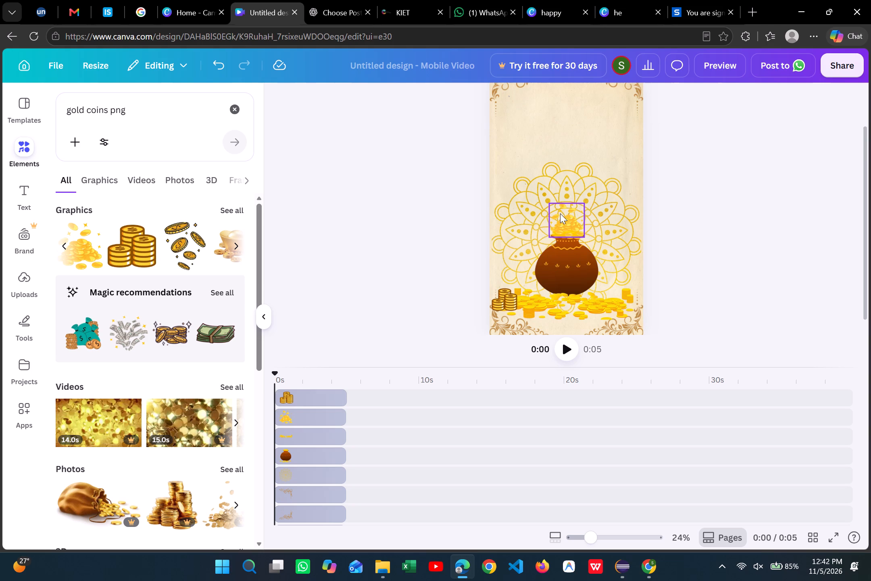
Add the flat gold graphic of a short coin stack with tilted coins beside it from the gold coins results.
scroll(205, 267, "left", 1)
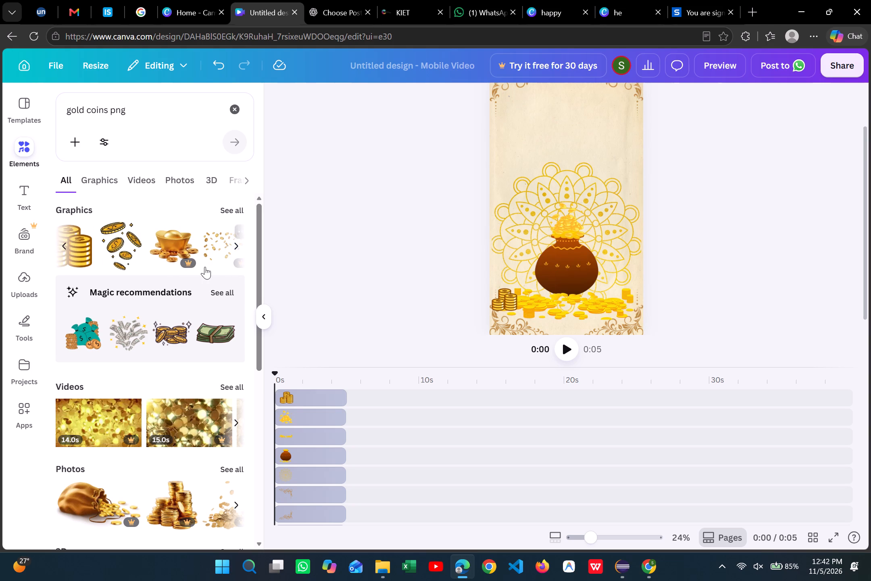
scroll(195, 249, "left", 3)
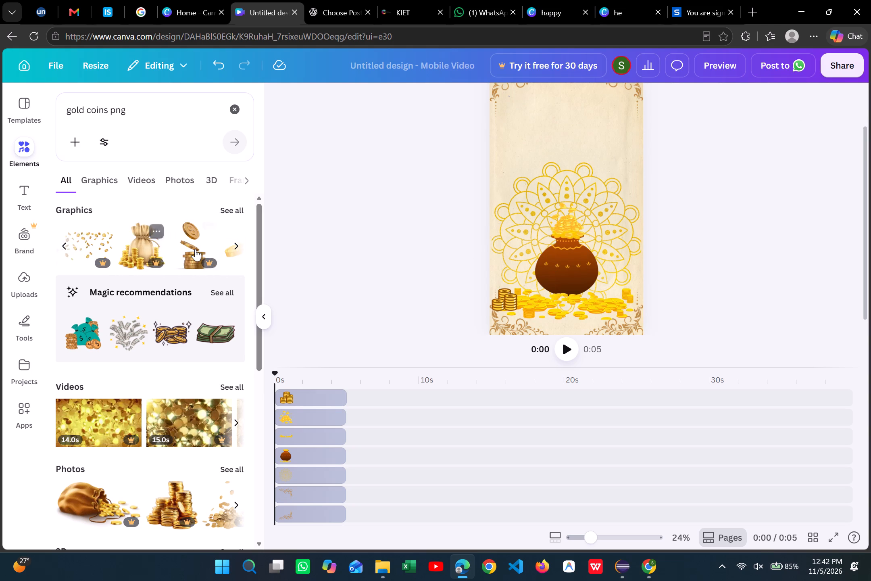
scroll(195, 249, "left", 3)
left_click(143, 247)
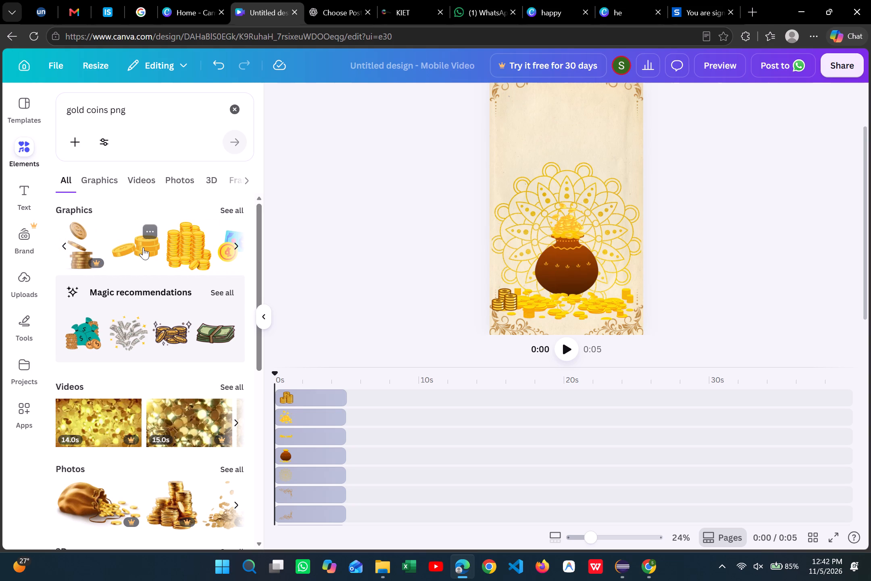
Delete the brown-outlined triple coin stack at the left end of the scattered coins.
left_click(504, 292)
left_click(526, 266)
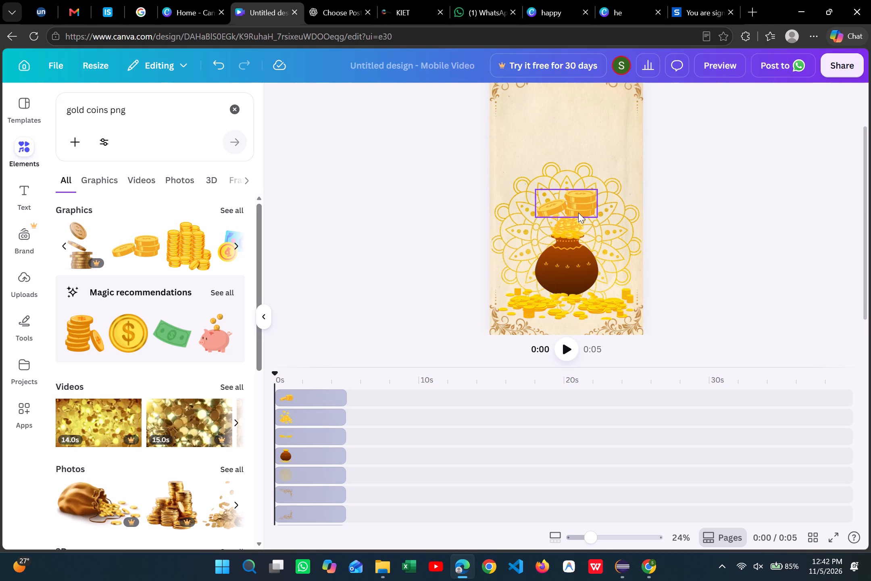
Shrink the short gold coin stack and place it at the page's left edge beside the scattered coins.
left_click_drag(578, 213, 623, 284)
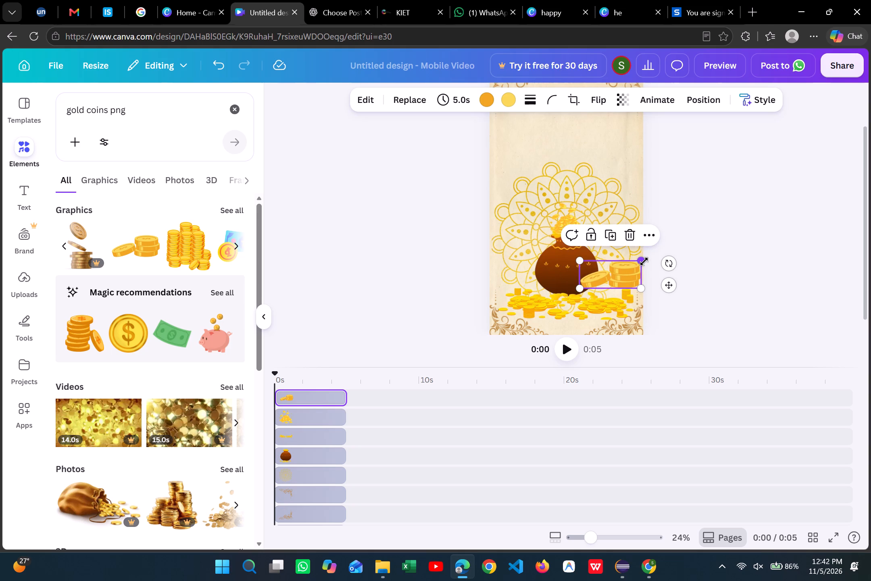
left_click_drag(643, 261, 611, 277)
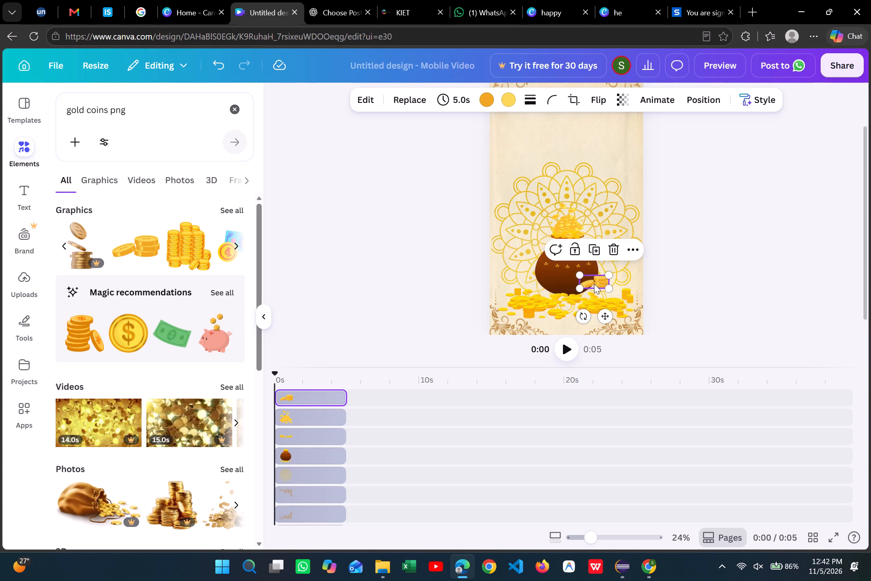
left_click_drag(593, 282, 541, 324)
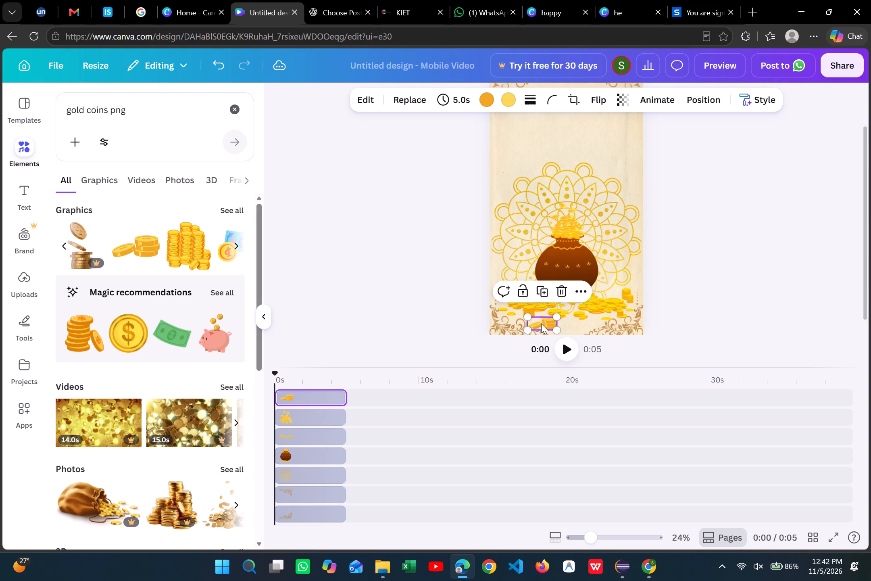
left_click_drag(548, 326, 527, 306)
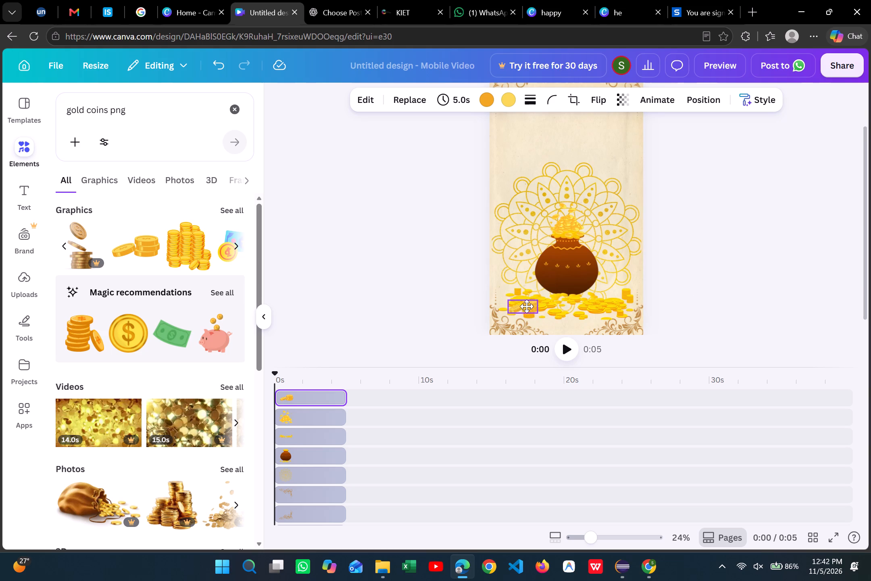
left_click_drag(527, 306, 505, 298)
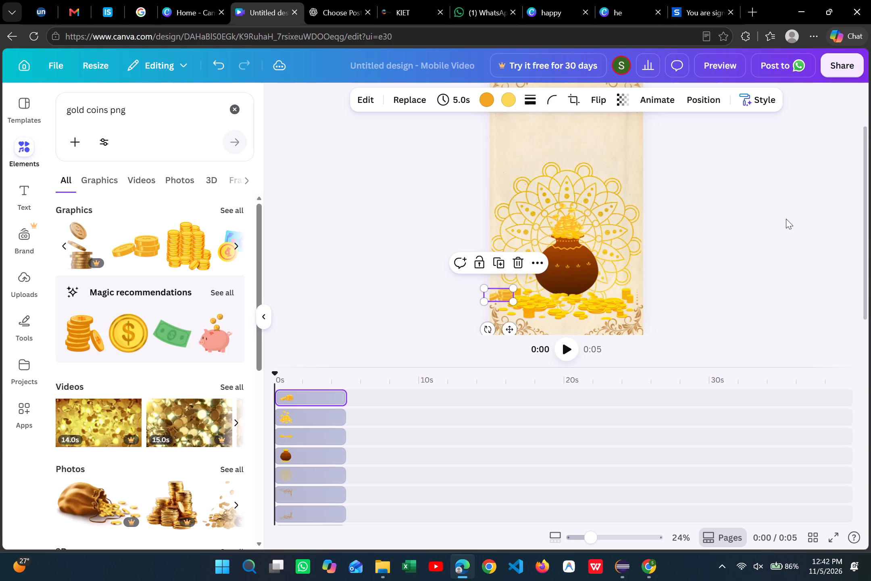
Add the flat gold graphic of rising coin stacks with a leaning coin from the gold coins results.
left_click(786, 219)
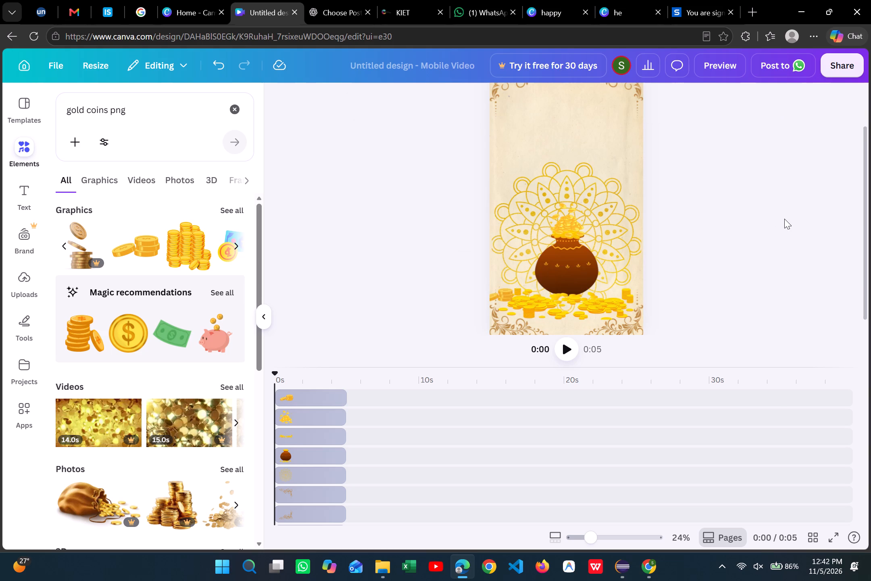
scroll(150, 244, "left", 3)
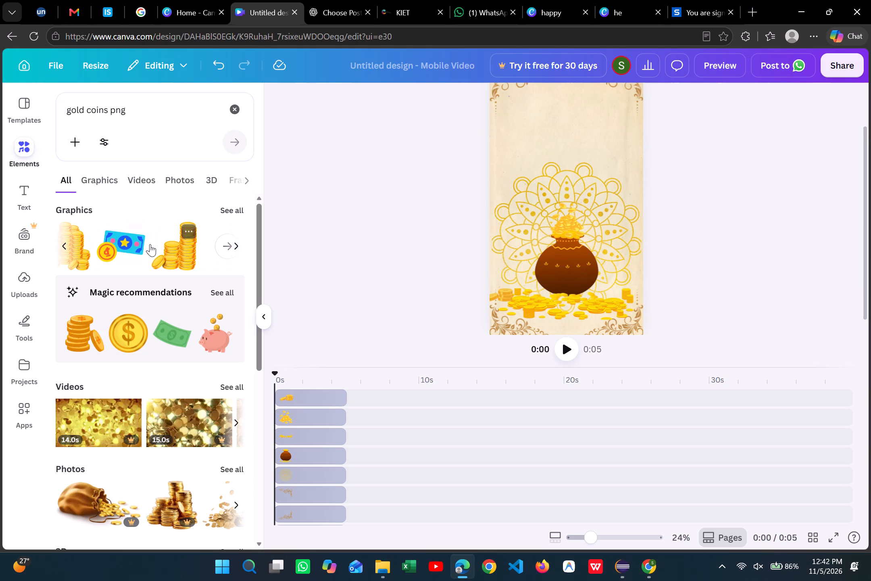
left_click(172, 252)
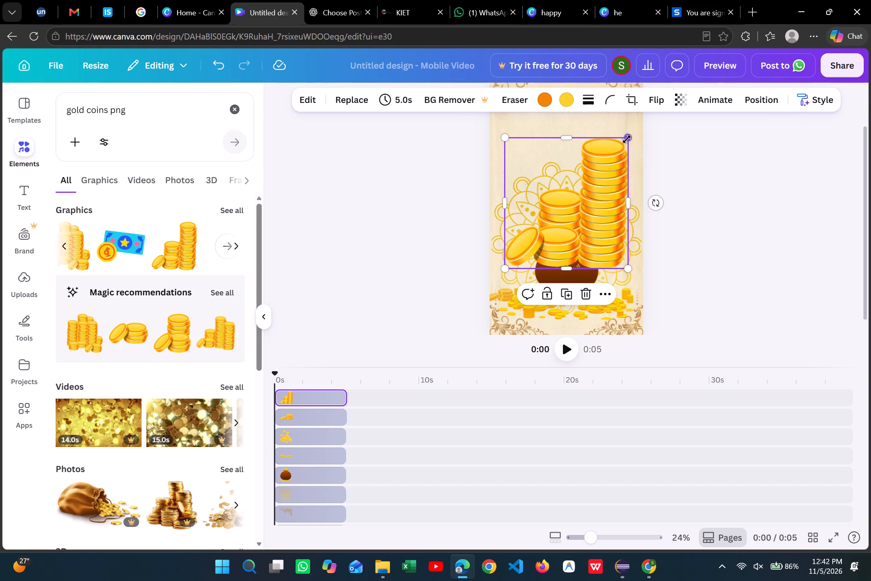
Shrink the rising gold coin stacks and place them above the scattered coins, just right of the pot's base.
left_click_drag(627, 139, 529, 247)
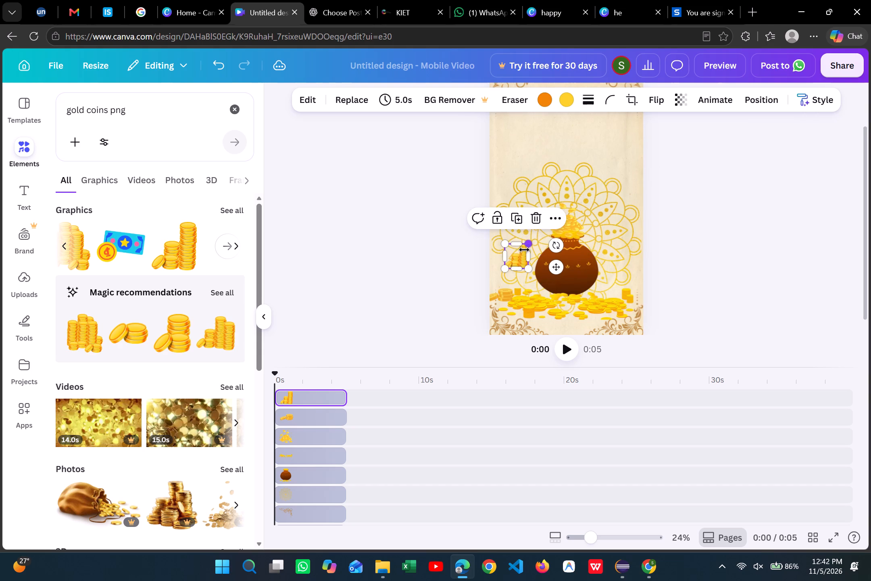
left_click_drag(517, 257, 610, 286)
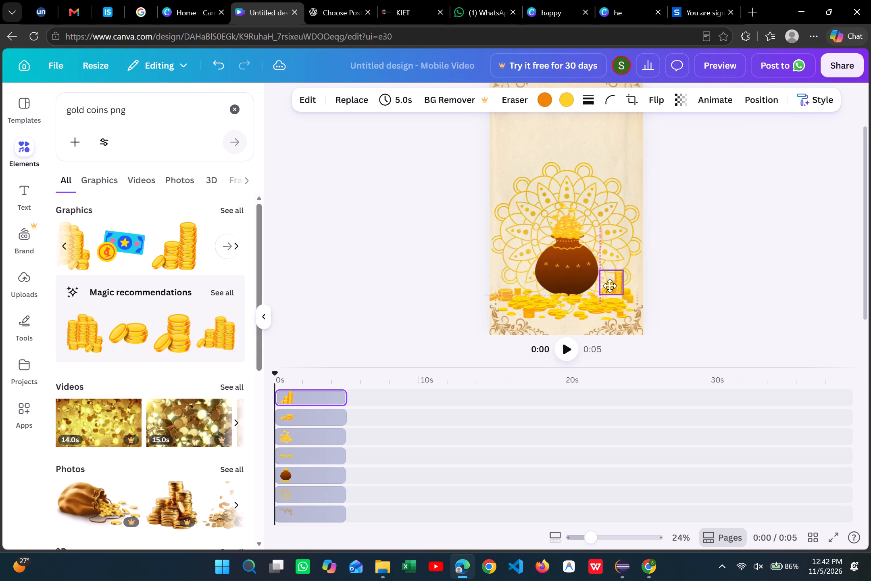
left_click_drag(610, 286, 609, 286)
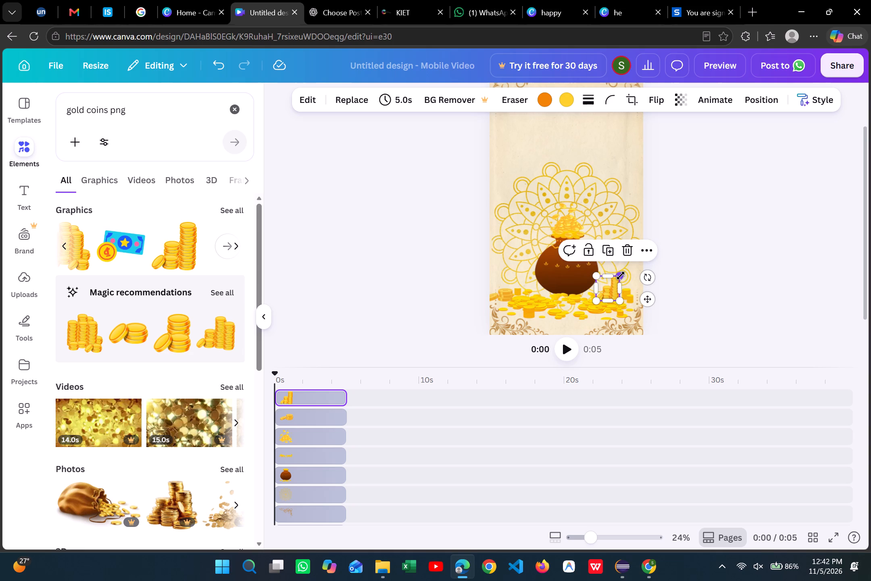
left_click(621, 276)
left_click(696, 278)
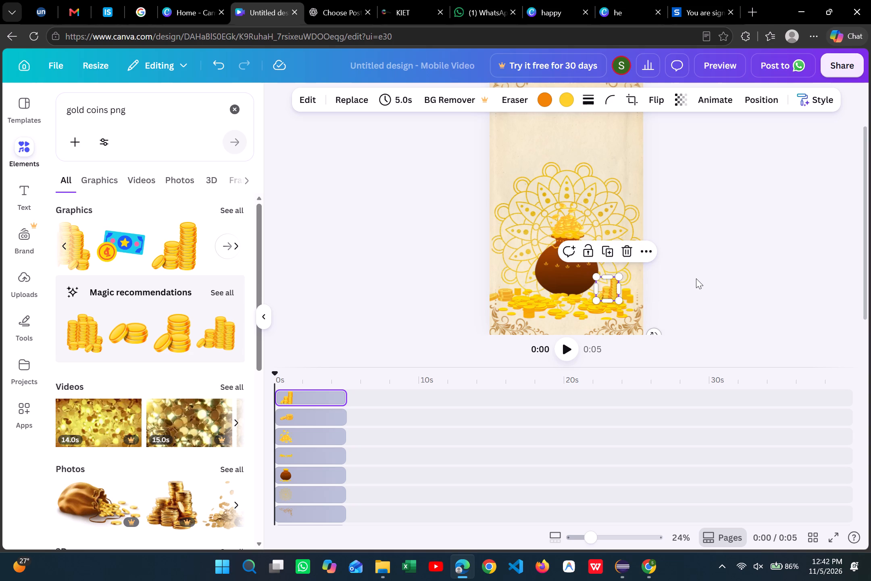
left_click_drag(613, 284, 615, 281)
left_click_drag(615, 281, 618, 282)
left_click(678, 276)
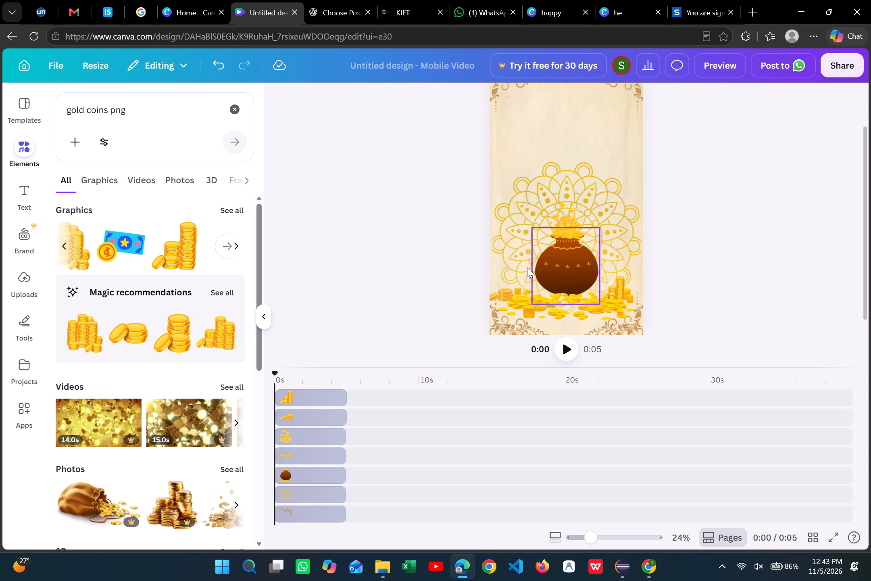
Browse the gold coins graphics results for another coin graphic to place around the pot.
scroll(165, 227, "left", 3)
scroll(165, 227, "right", 4)
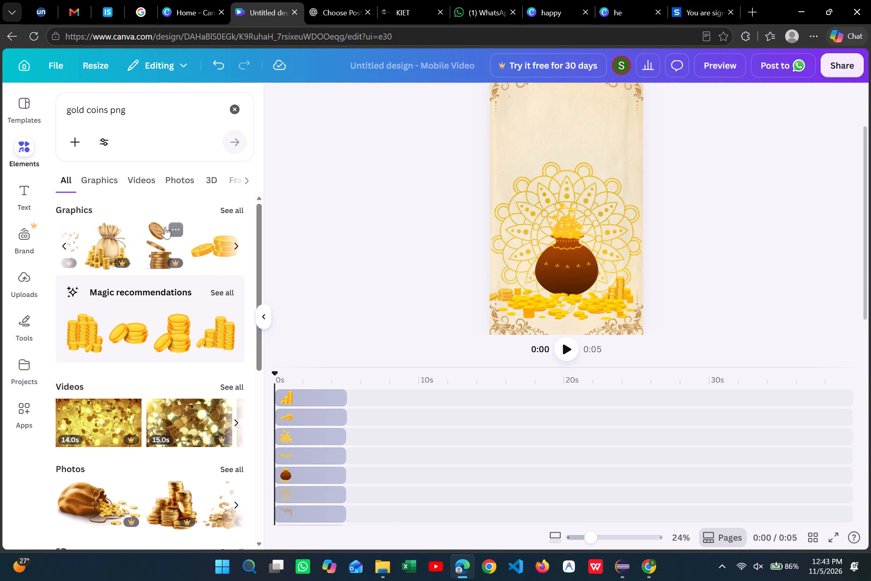
scroll(165, 227, "left", 1)
scroll(135, 247, "right", 7)
scroll(135, 247, "left", 1)
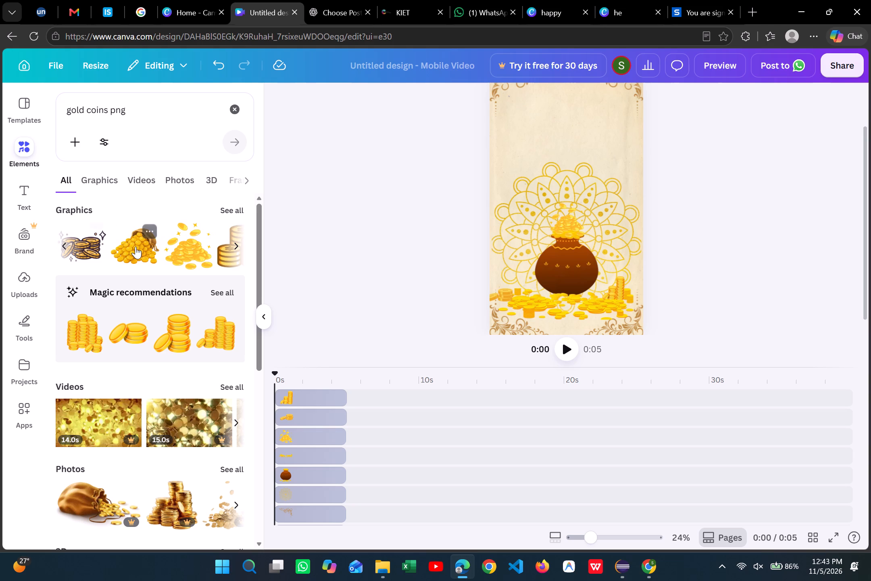
scroll(196, 248, "right", 3)
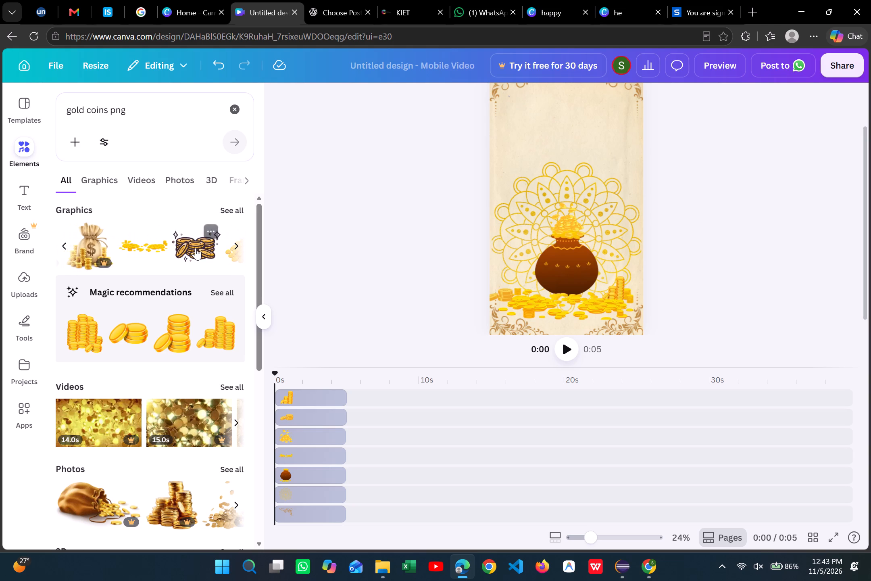
scroll(141, 245, "left", 2)
scroll(141, 245, "right", 1)
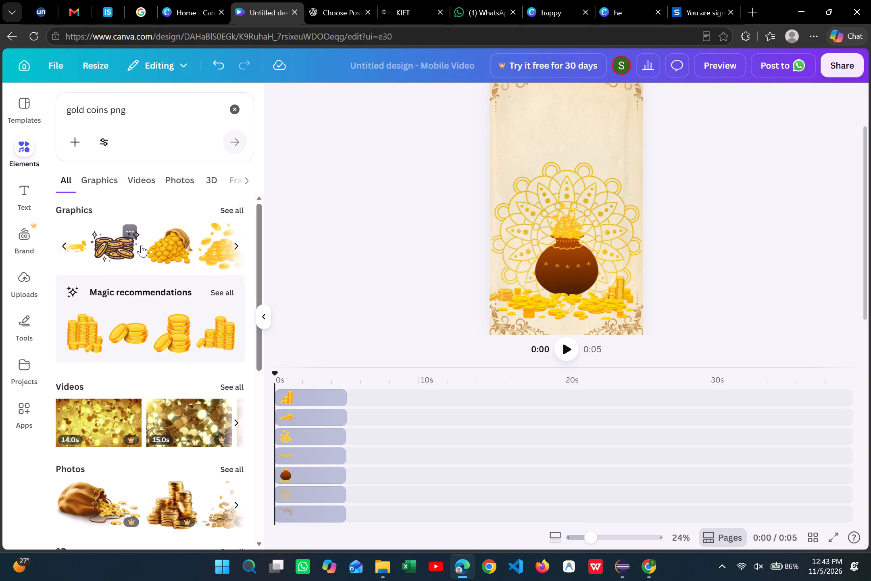
scroll(141, 245, "right", 3)
scroll(141, 245, "left", 2)
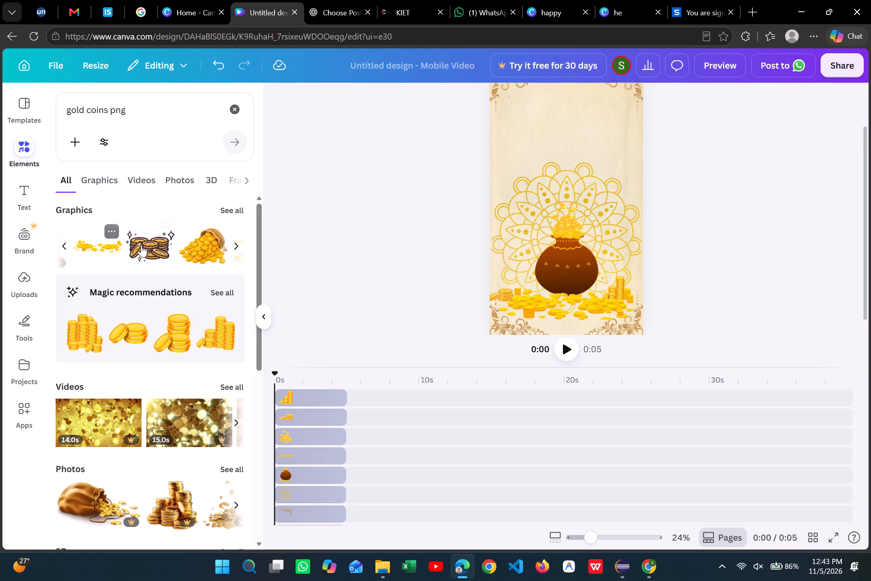
scroll(141, 245, "left", 1)
scroll(185, 325, "left", 1)
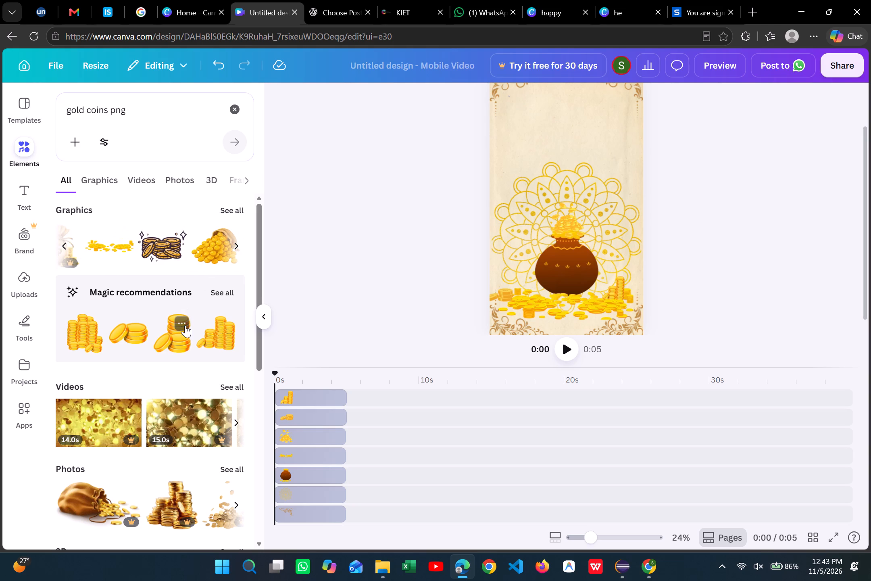
scroll(185, 325, "left", 1)
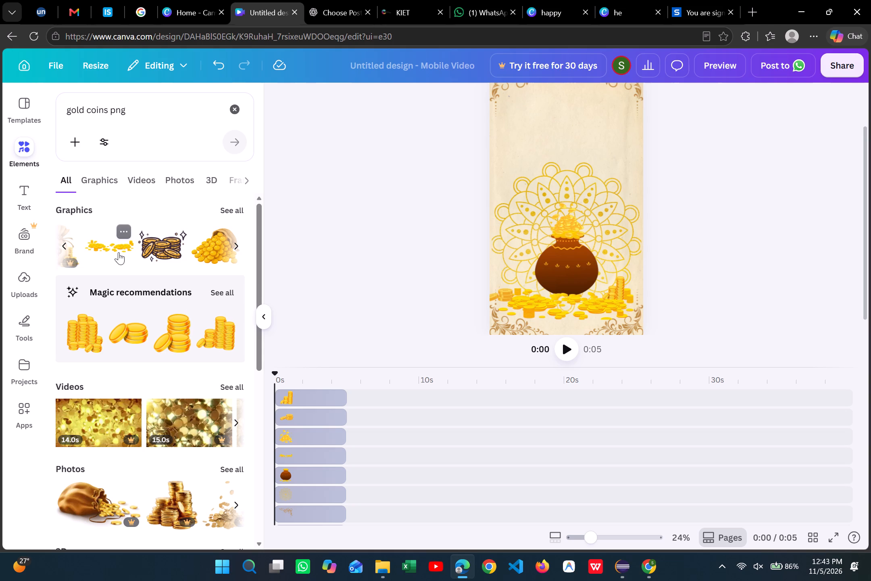
scroll(209, 247, "left", 3)
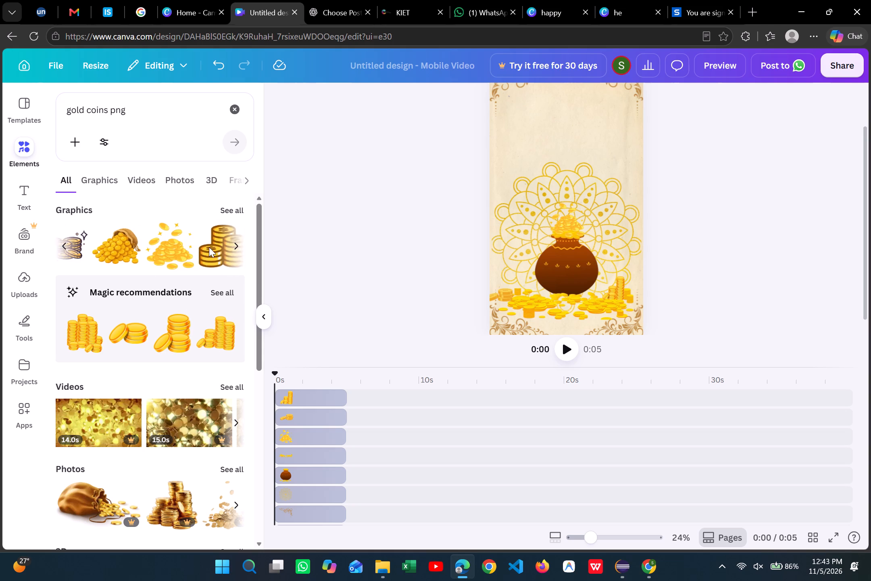
scroll(209, 247, "left", 1)
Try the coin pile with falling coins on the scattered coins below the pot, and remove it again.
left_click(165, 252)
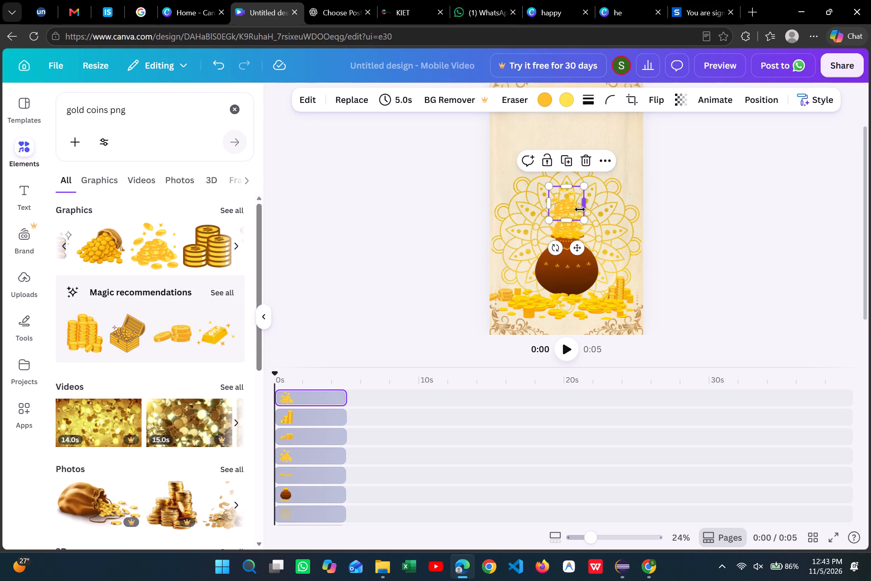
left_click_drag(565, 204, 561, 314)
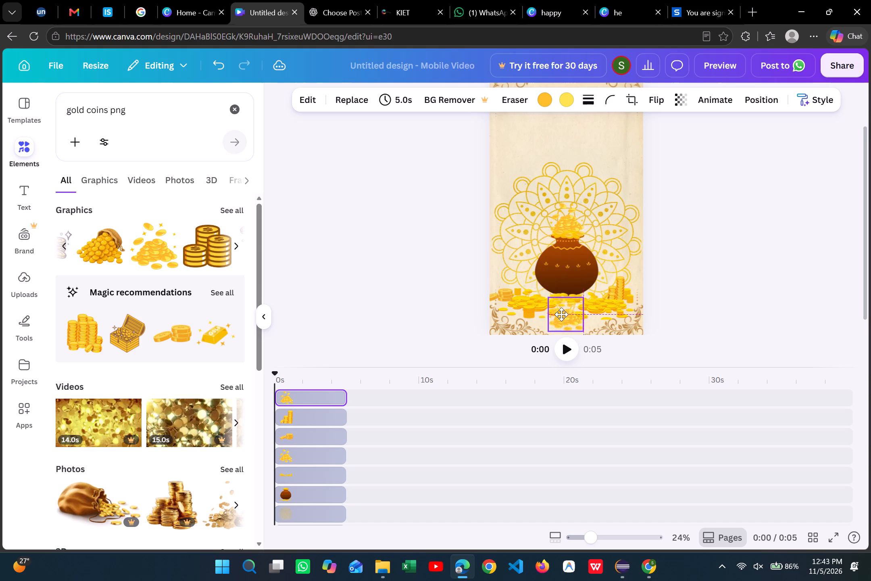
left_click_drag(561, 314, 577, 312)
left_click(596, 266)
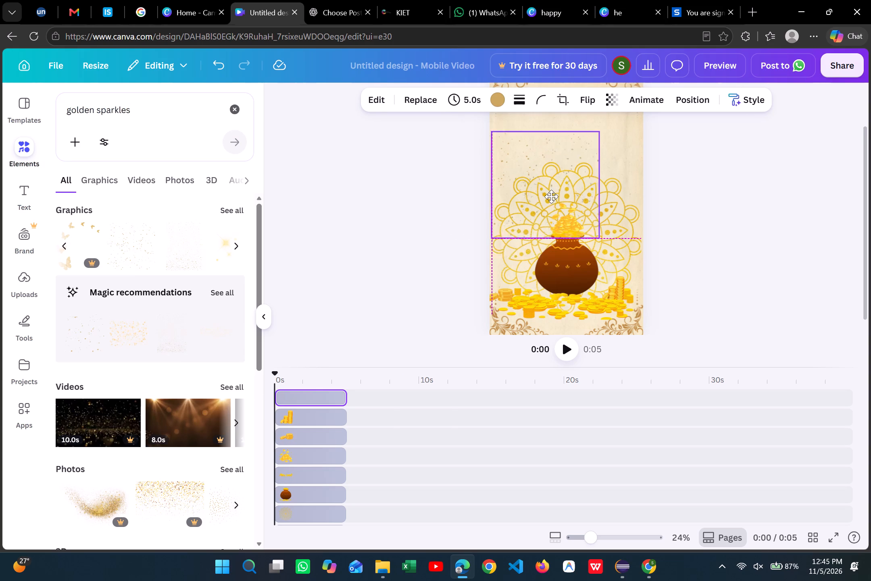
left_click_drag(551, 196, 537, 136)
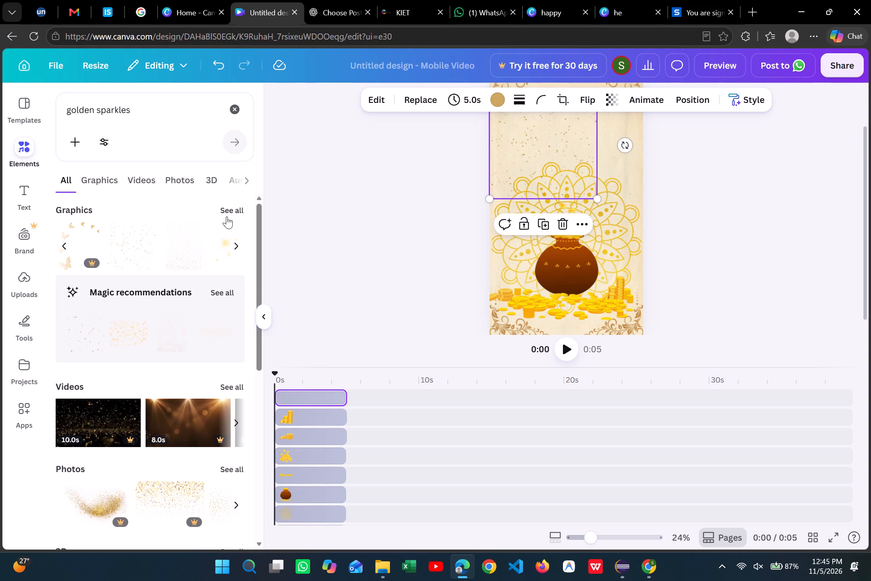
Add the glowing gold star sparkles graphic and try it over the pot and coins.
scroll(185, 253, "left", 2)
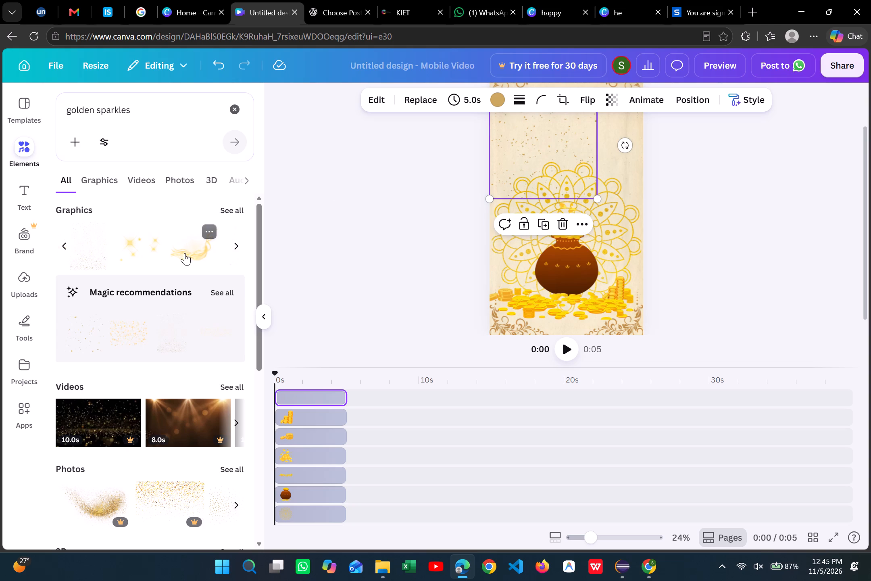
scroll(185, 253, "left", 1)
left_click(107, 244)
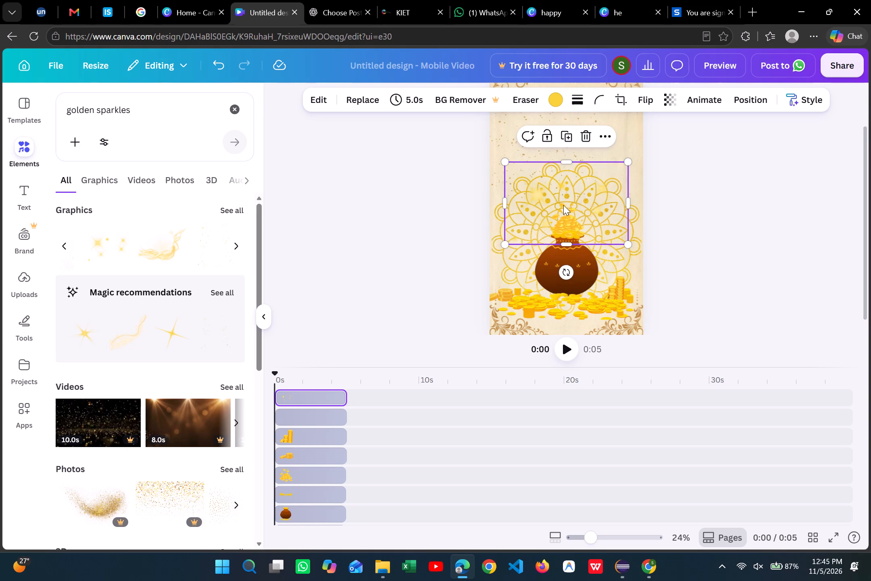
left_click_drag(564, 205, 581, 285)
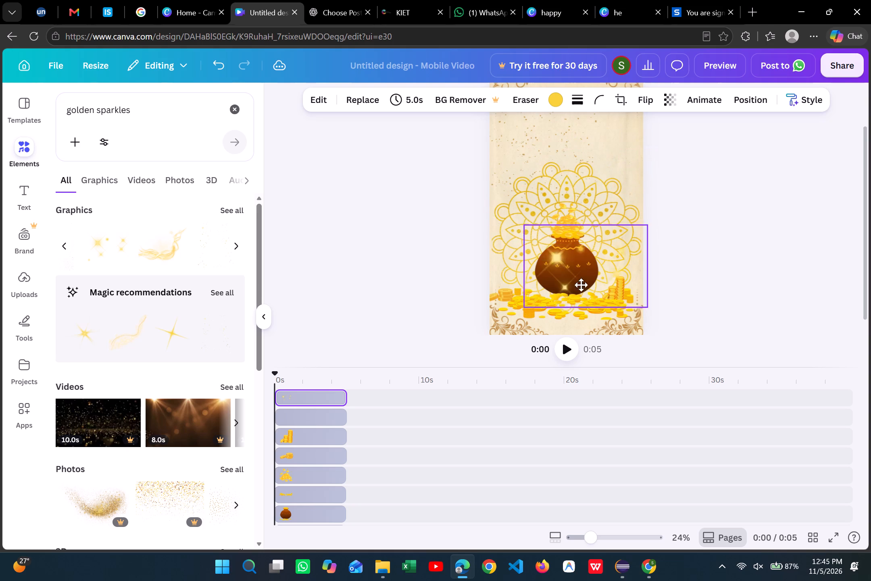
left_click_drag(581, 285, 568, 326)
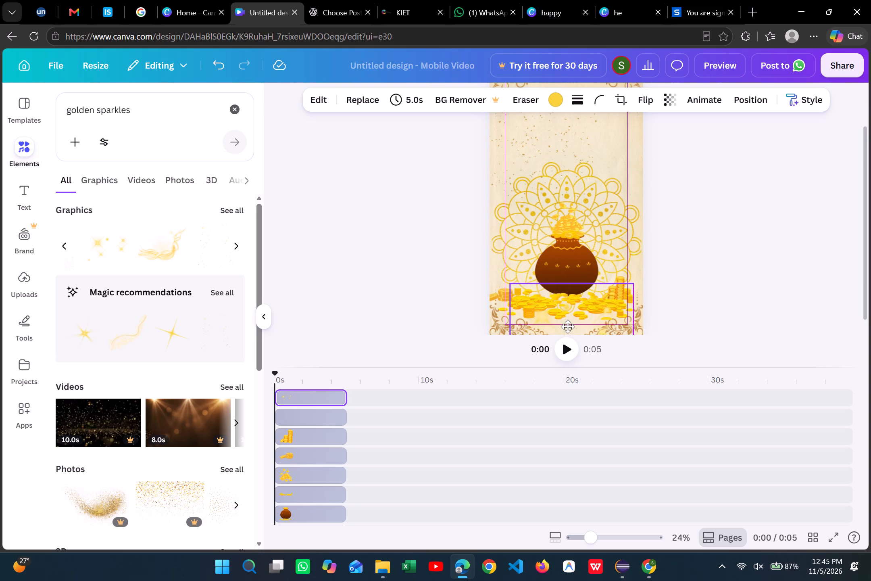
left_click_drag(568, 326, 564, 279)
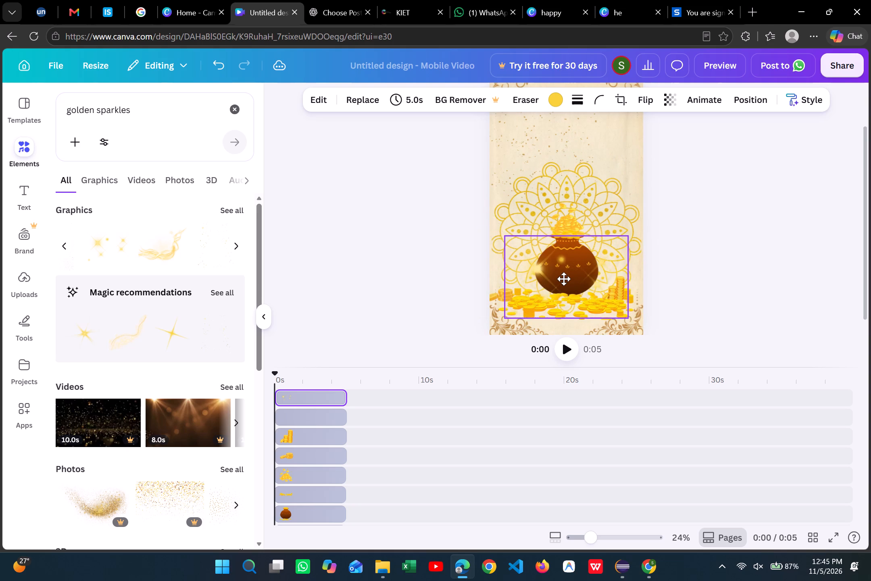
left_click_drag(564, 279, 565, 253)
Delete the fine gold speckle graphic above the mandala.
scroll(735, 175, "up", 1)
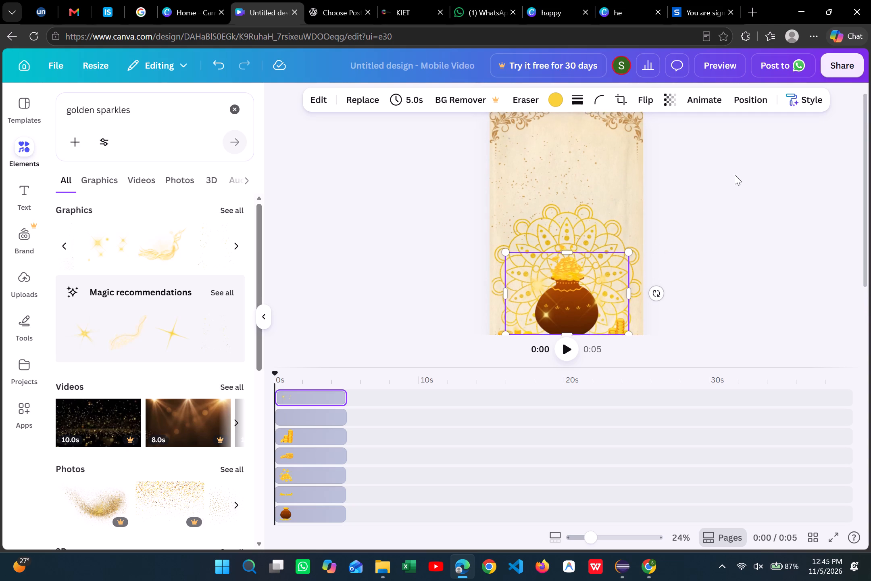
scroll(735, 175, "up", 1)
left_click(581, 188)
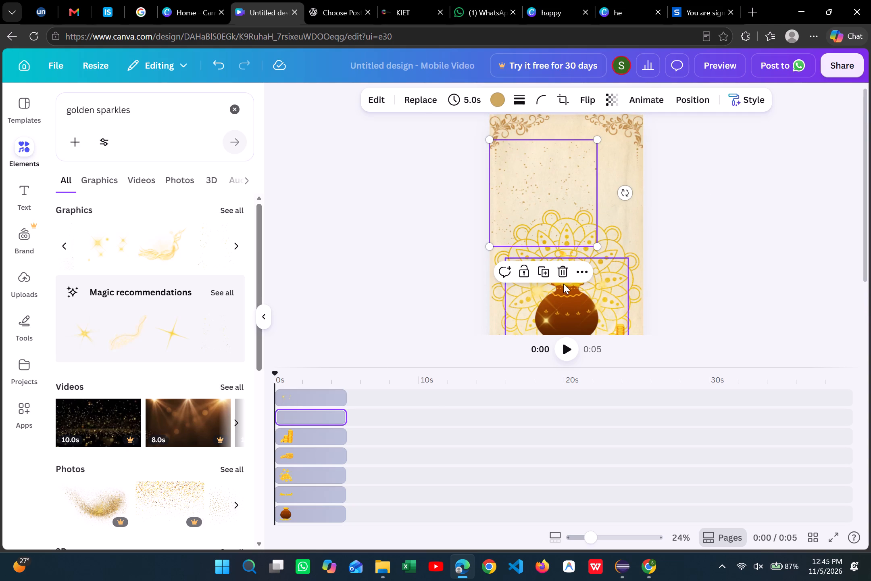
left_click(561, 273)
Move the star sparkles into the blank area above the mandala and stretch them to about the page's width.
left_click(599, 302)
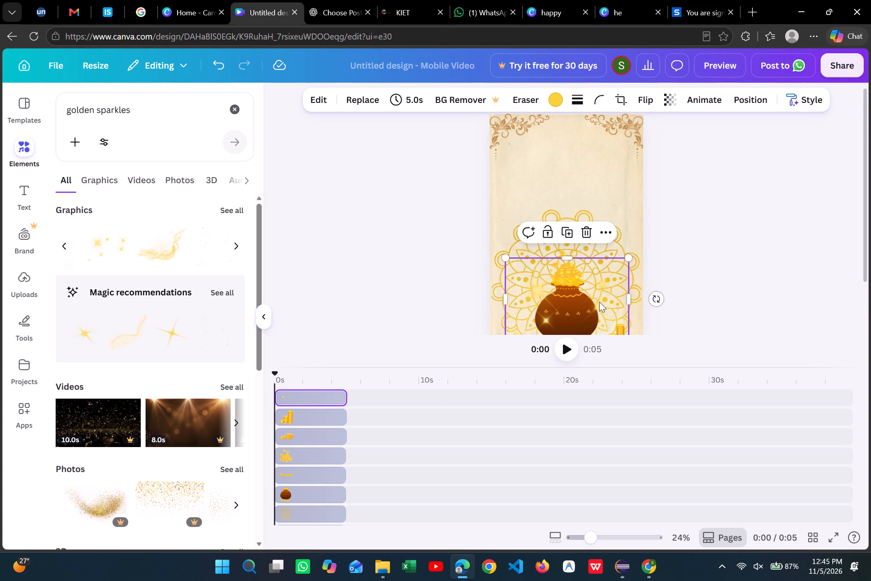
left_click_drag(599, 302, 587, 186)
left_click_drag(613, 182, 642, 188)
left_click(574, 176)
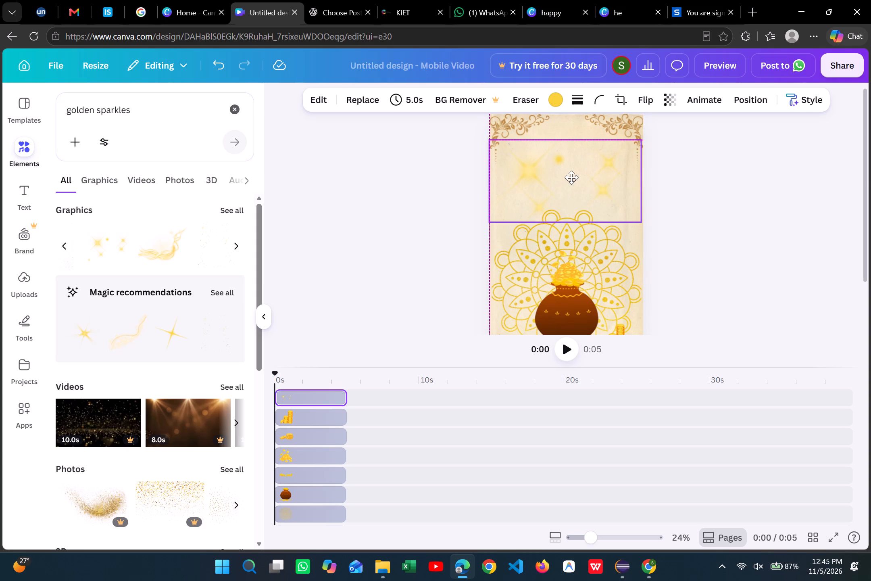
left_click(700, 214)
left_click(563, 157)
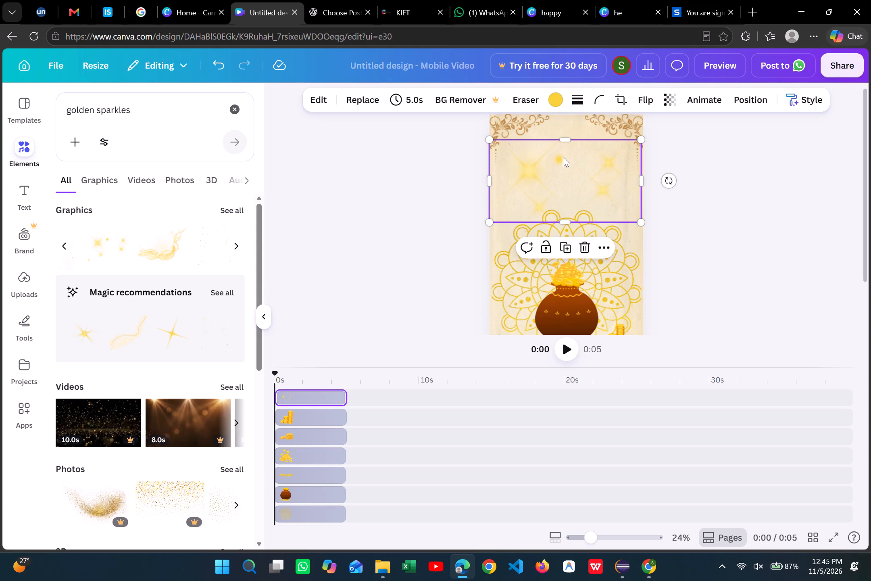
Find the scattered orange-gold glitter graphic among the golden sparkles and add it over the mandala and pot.
scroll(177, 256, "left", 1)
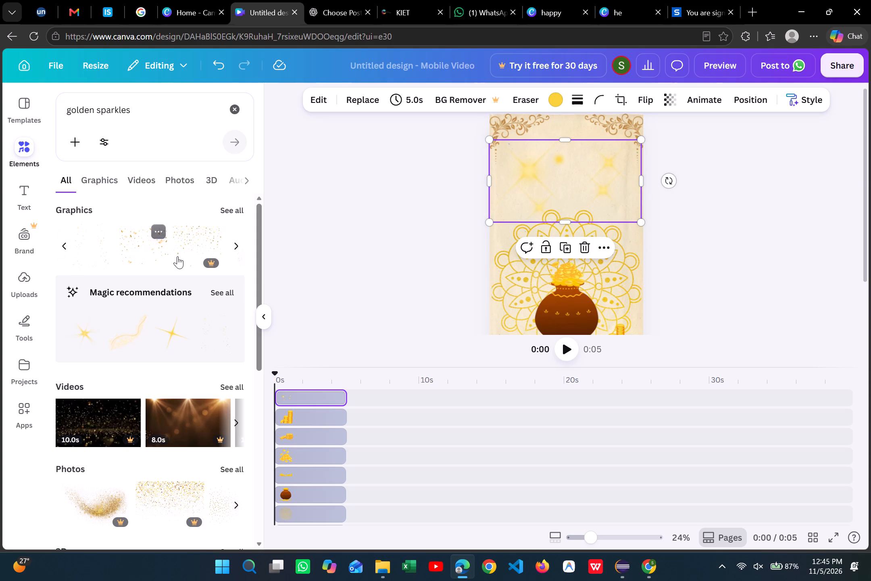
scroll(177, 256, "left", 3)
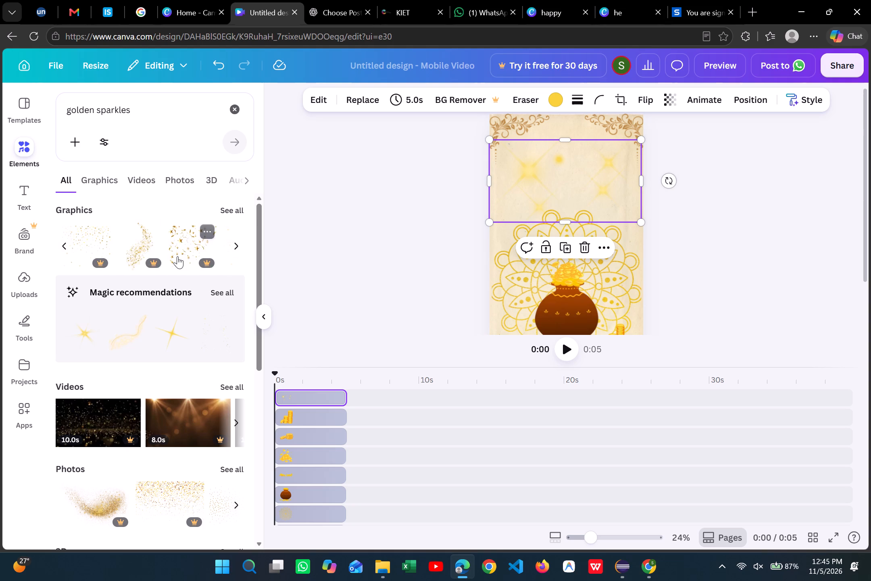
scroll(177, 256, "left", 3)
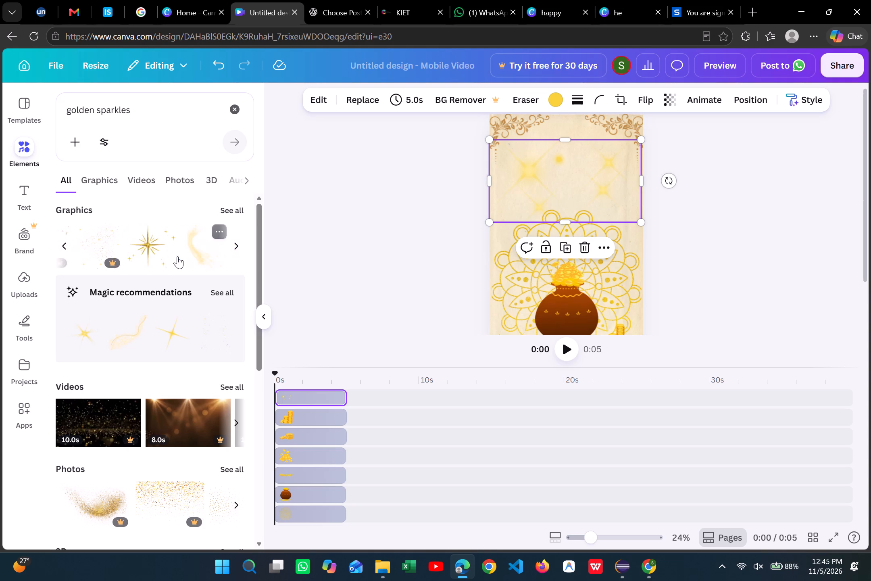
scroll(177, 256, "left", 1)
left_click(177, 256)
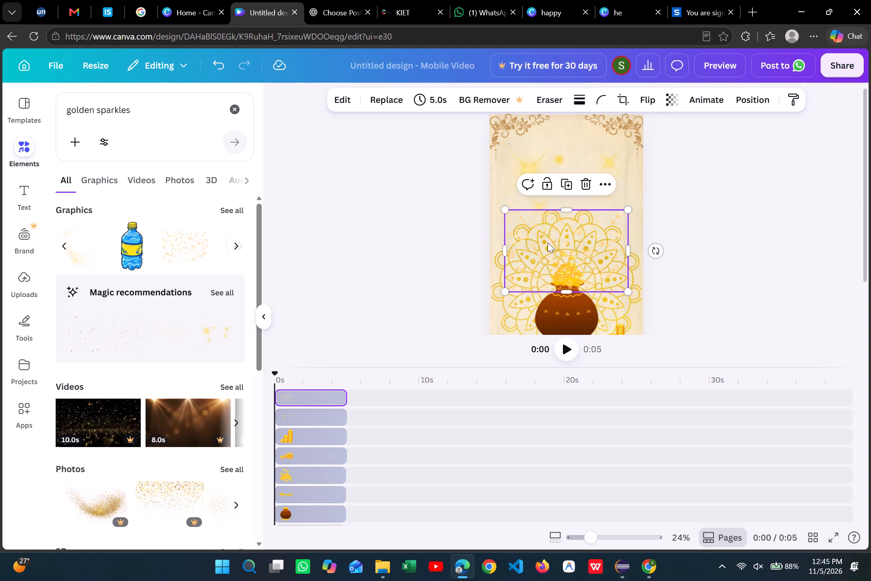
left_click_drag(540, 262, 535, 286)
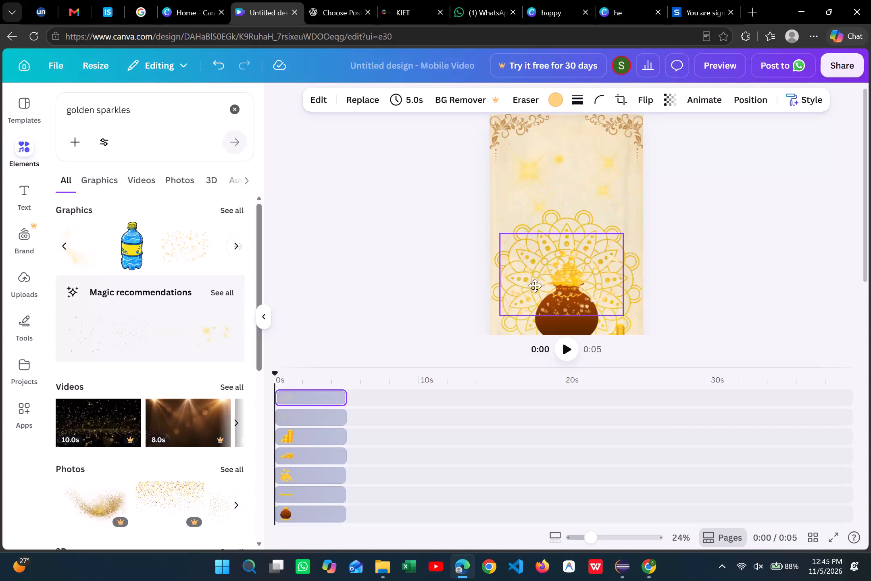
left_click_drag(535, 286, 535, 285)
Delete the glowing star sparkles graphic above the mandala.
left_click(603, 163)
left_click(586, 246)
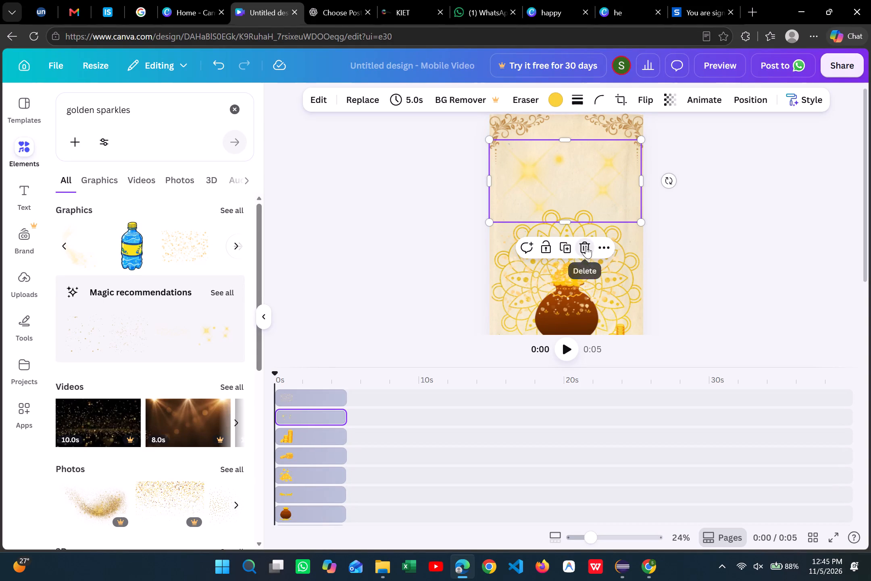
Move the orange-gold glitter to the blank area above the mandala and stretch it downward to about 864 × 809.
left_click(567, 293)
left_click_drag(567, 293, 571, 188)
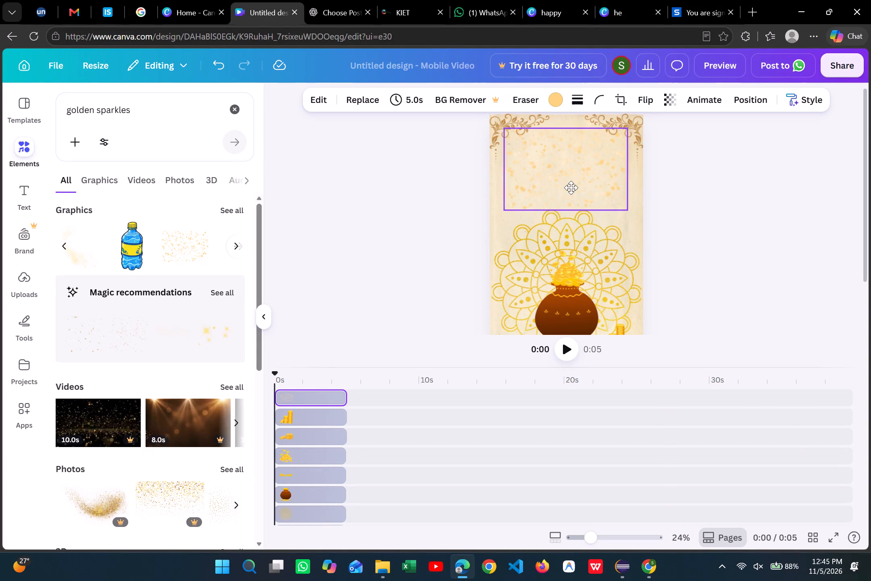
left_click_drag(571, 188, 554, 195)
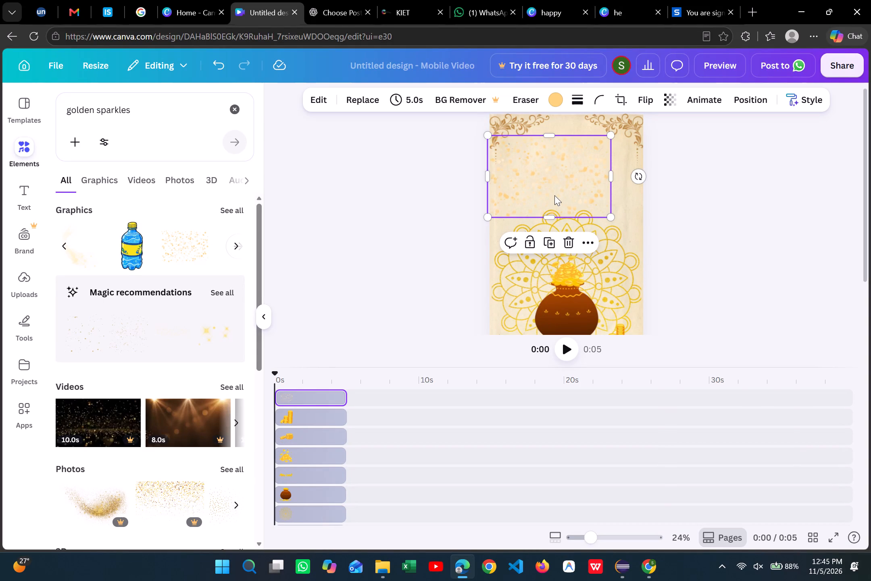
left_click_drag(553, 216, 557, 250)
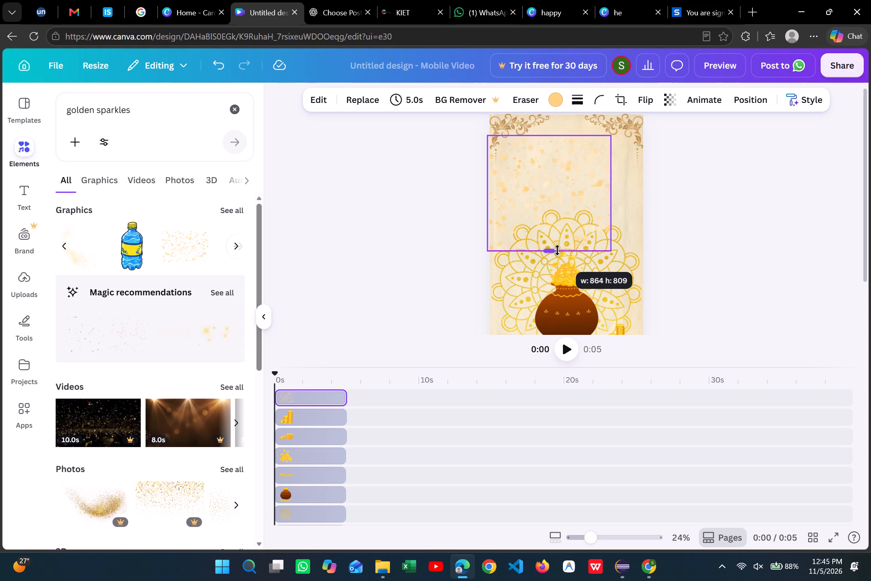
Shorten the orange-gold glitter, enlarge it to the page's full width and align it between the page edges above the mandala.
left_click_drag(557, 250, 580, 210)
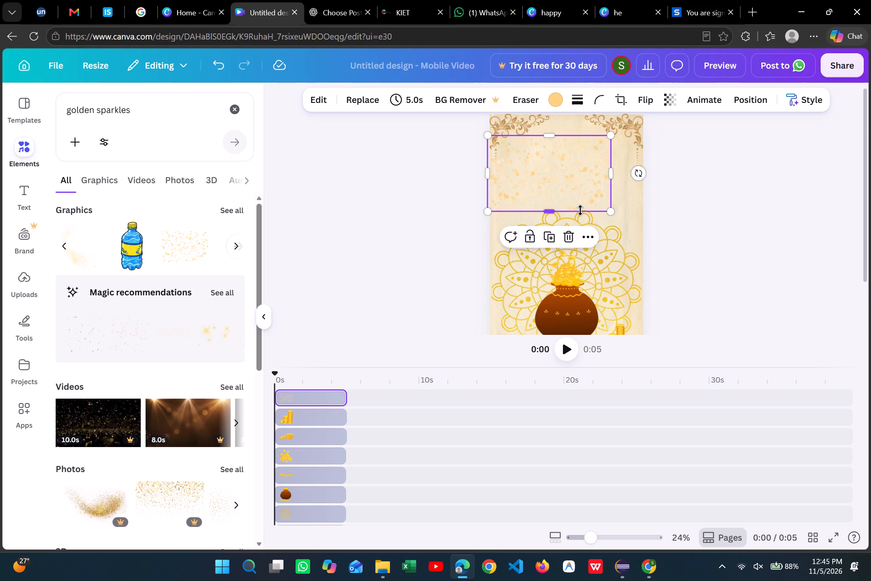
left_click_drag(612, 214, 638, 239)
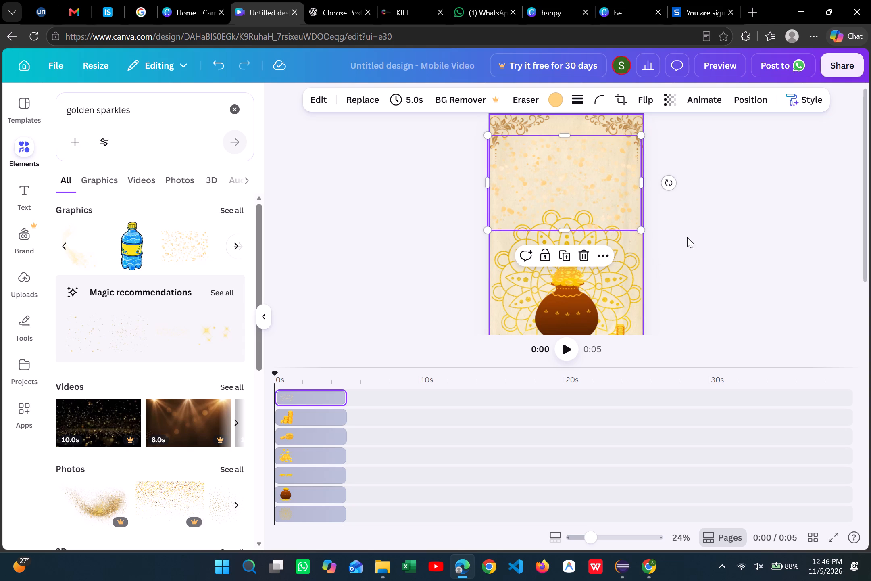
left_click(771, 256)
left_click_drag(598, 196, 598, 189)
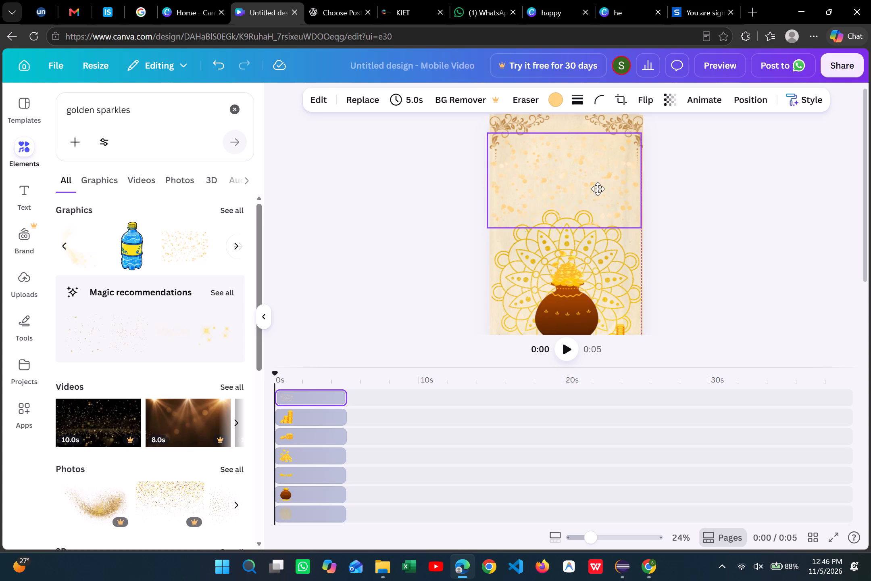
left_click_drag(598, 189, 599, 192)
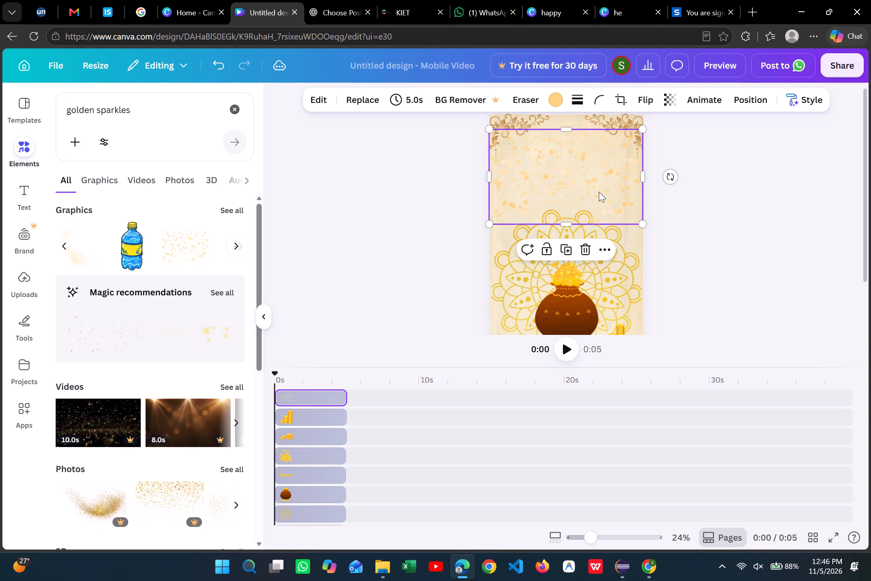
left_click(575, 130)
left_click(726, 201)
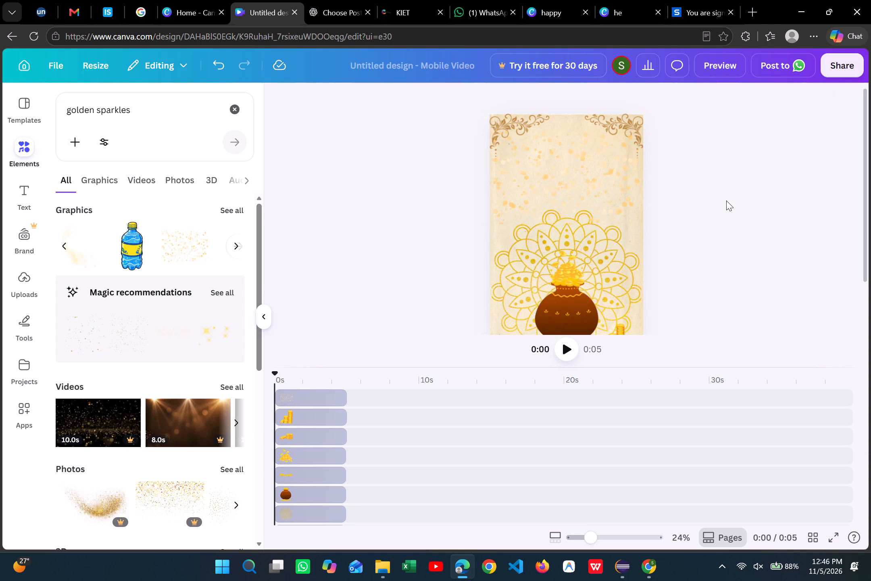
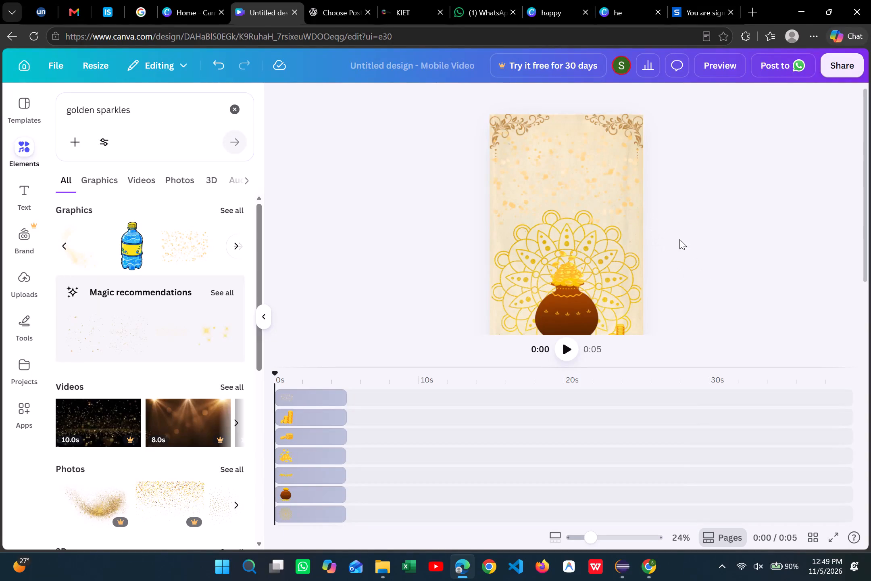
Move the orange-gold glitter slightly lower so it spans from below the page's top edge to the mandala.
left_click_drag(608, 176, 605, 182)
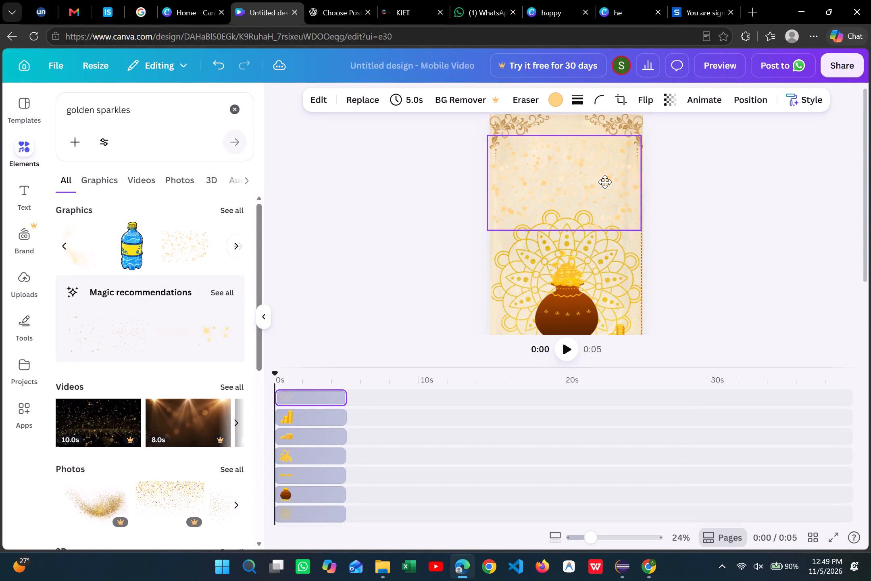
left_click_drag(605, 182, 605, 182)
left_click(703, 236)
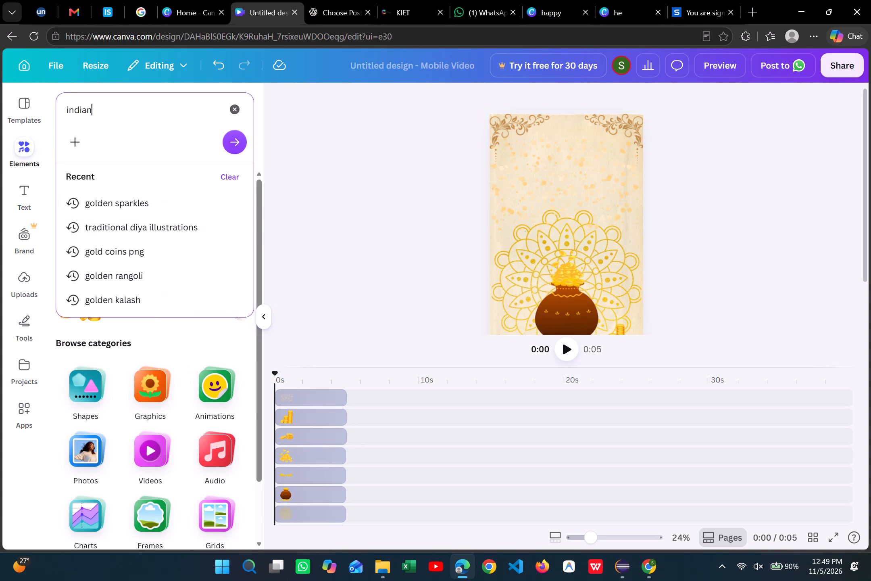
key("space")
type("temple silhouttee")
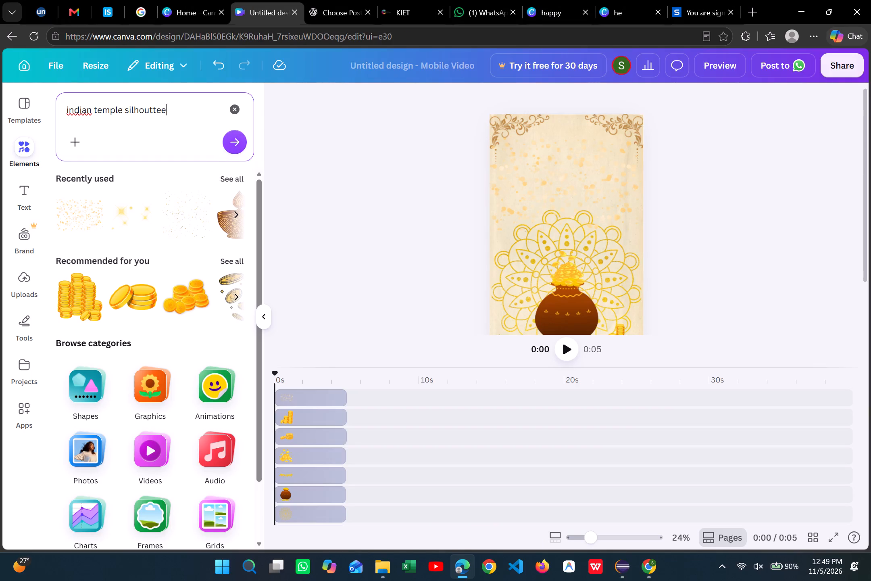
key("Left")
key("Left")
key("Left")
key("Left")
key("e")
key("Right")
key("Right")
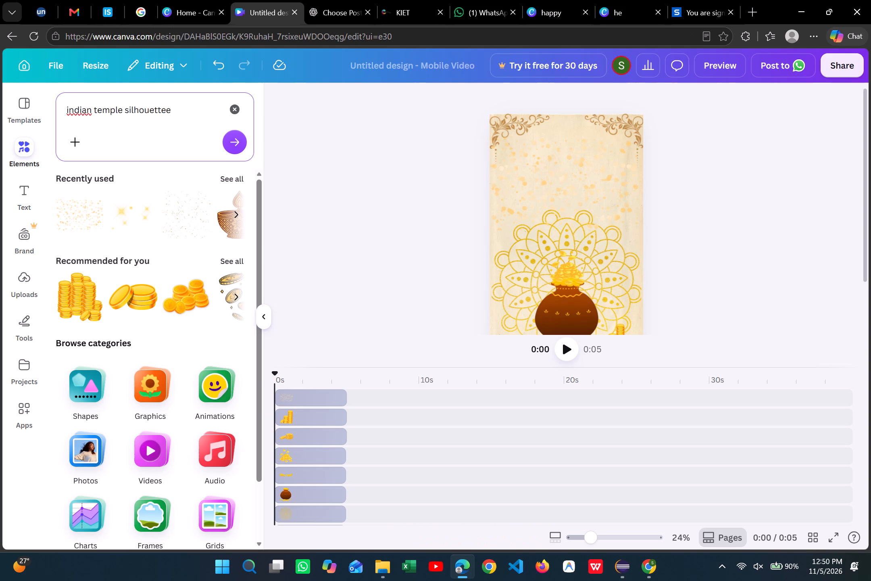
key("Right")
key("BackSpace")
key("Return")
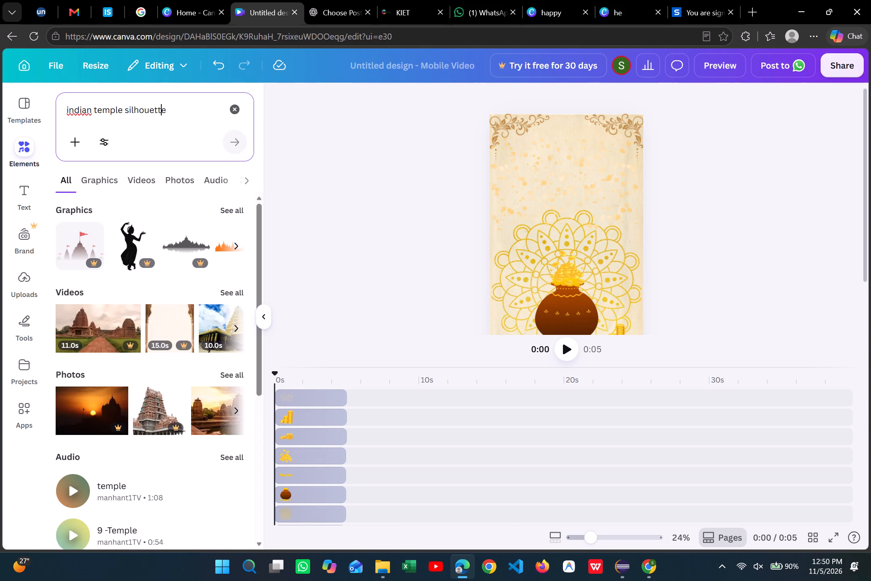
scroll(158, 228, "left", 2)
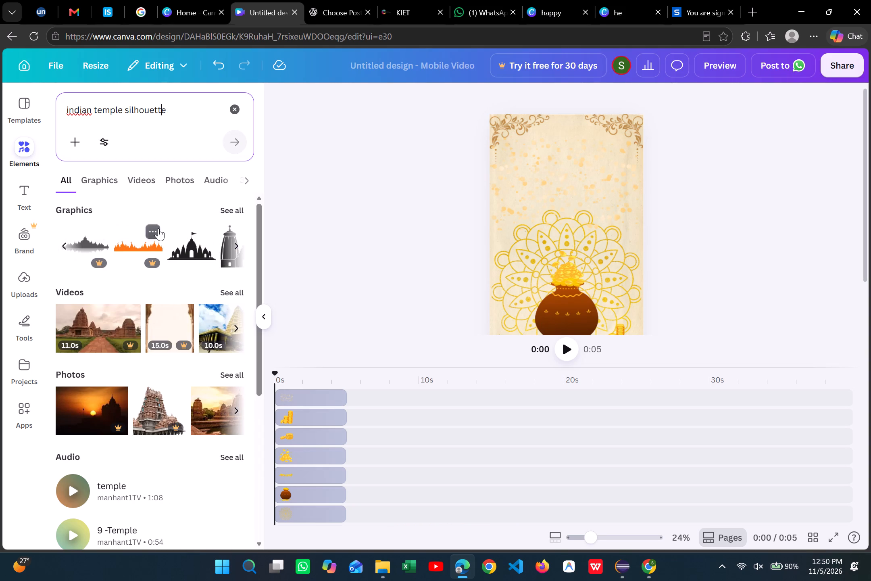
scroll(158, 228, "left", 7)
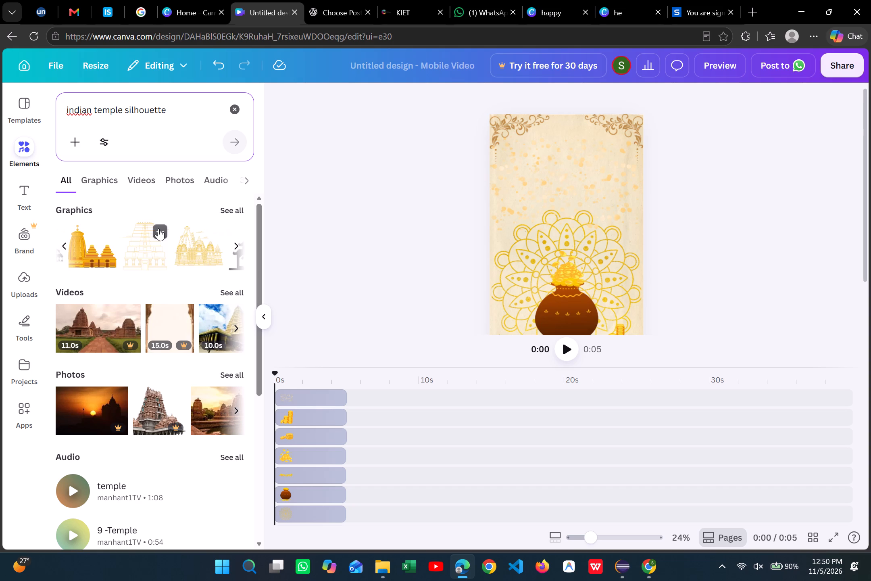
scroll(158, 228, "left", 6)
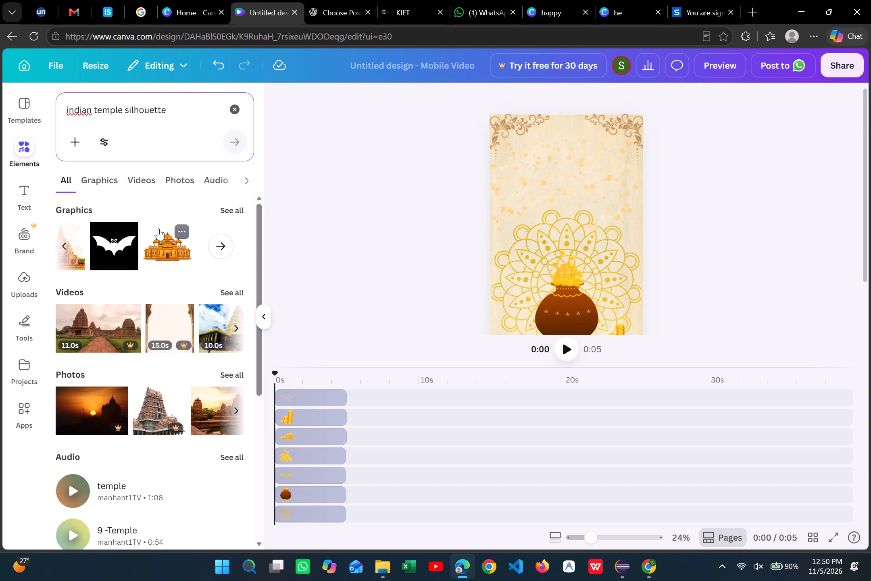
Search the elements for hangings and look through the resulting graphics.
left_click(232, 117)
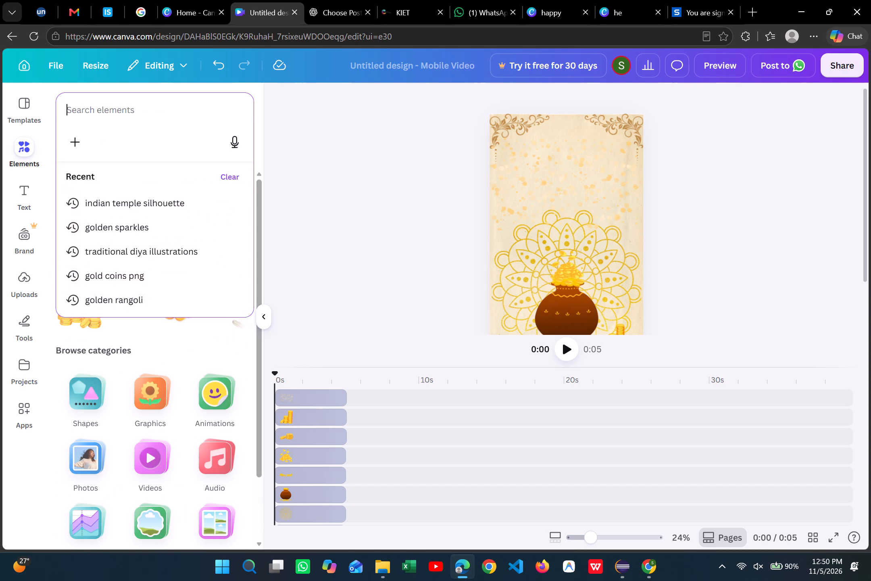
type("hangings")
key("Return")
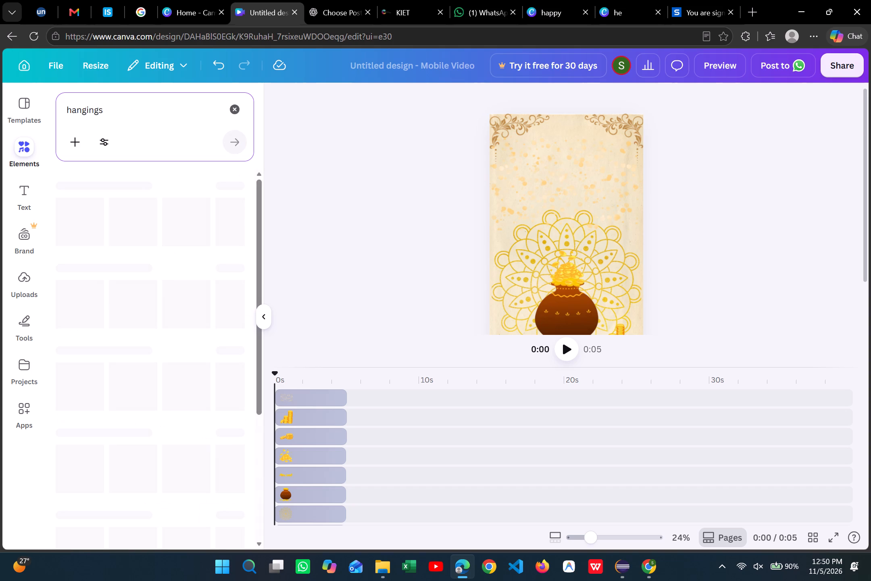
scroll(188, 235, "left", 1)
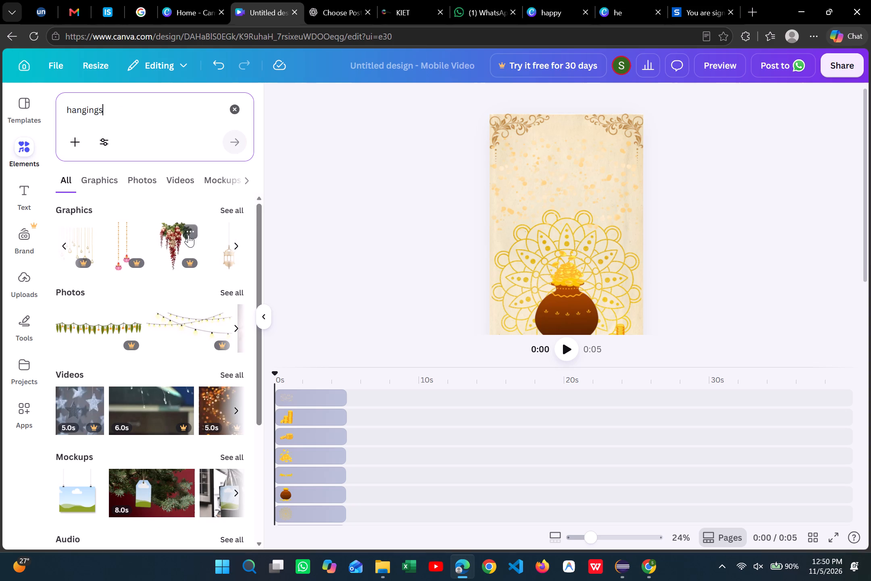
scroll(188, 235, "left", 1)
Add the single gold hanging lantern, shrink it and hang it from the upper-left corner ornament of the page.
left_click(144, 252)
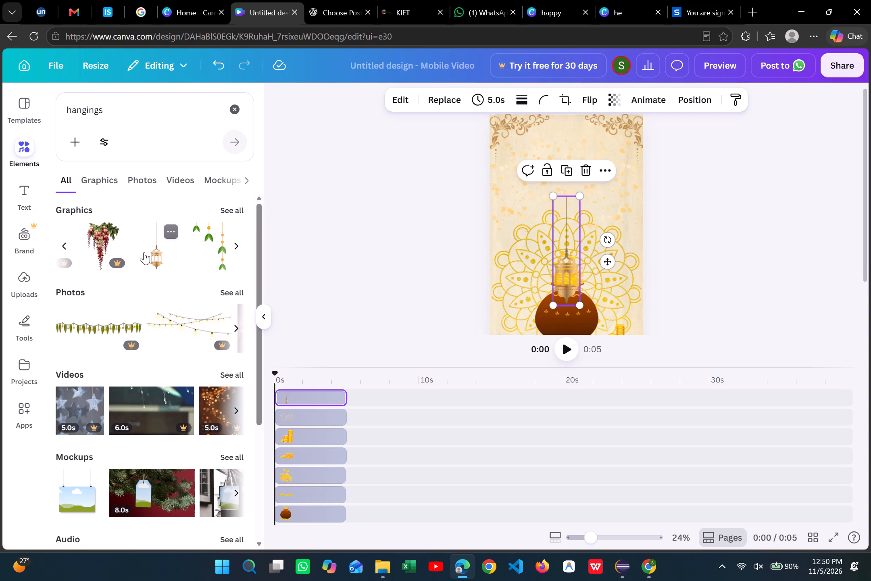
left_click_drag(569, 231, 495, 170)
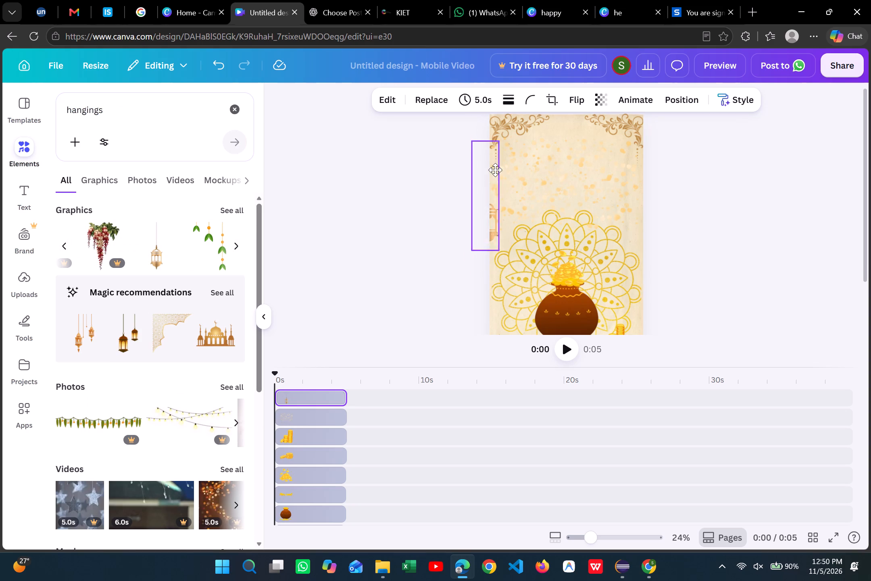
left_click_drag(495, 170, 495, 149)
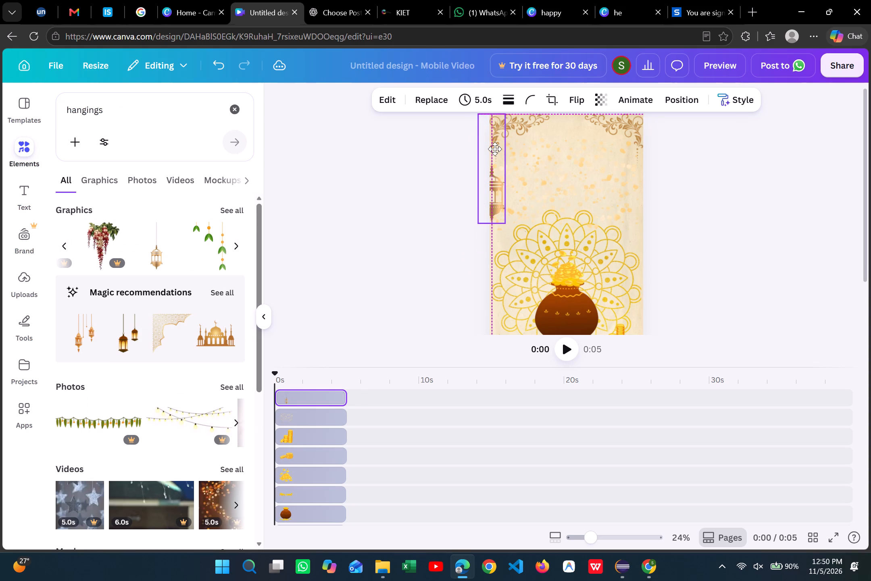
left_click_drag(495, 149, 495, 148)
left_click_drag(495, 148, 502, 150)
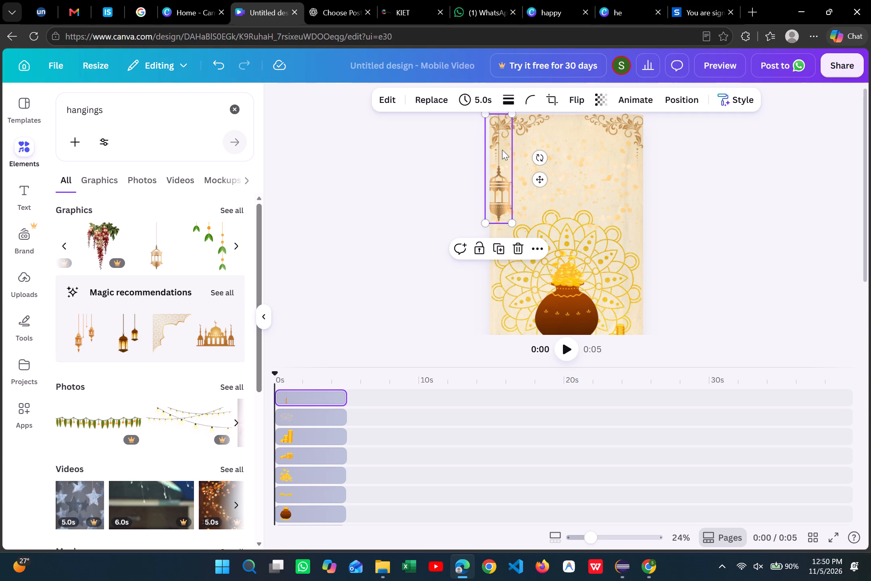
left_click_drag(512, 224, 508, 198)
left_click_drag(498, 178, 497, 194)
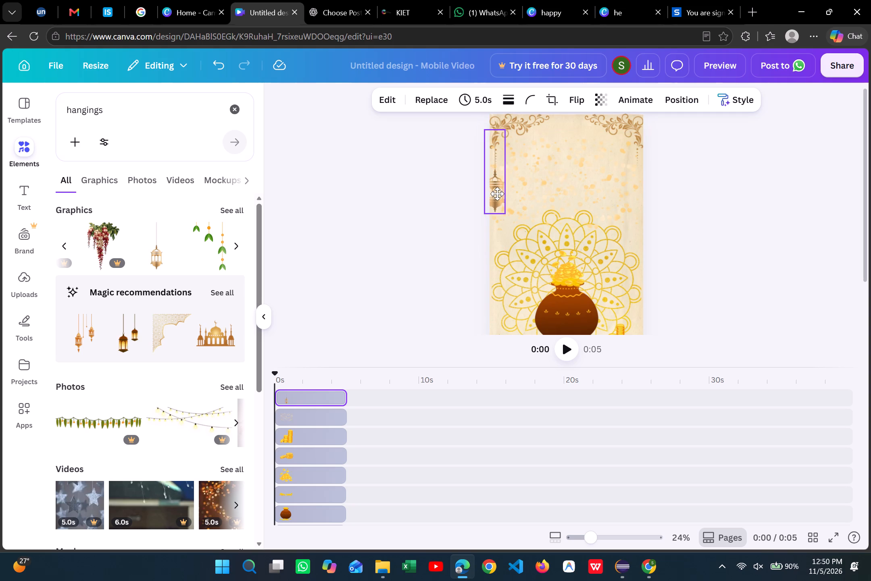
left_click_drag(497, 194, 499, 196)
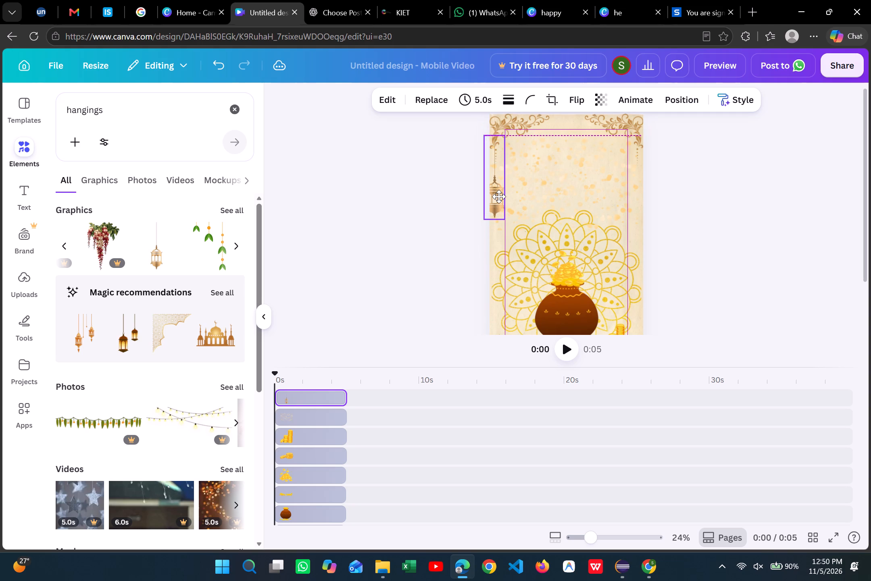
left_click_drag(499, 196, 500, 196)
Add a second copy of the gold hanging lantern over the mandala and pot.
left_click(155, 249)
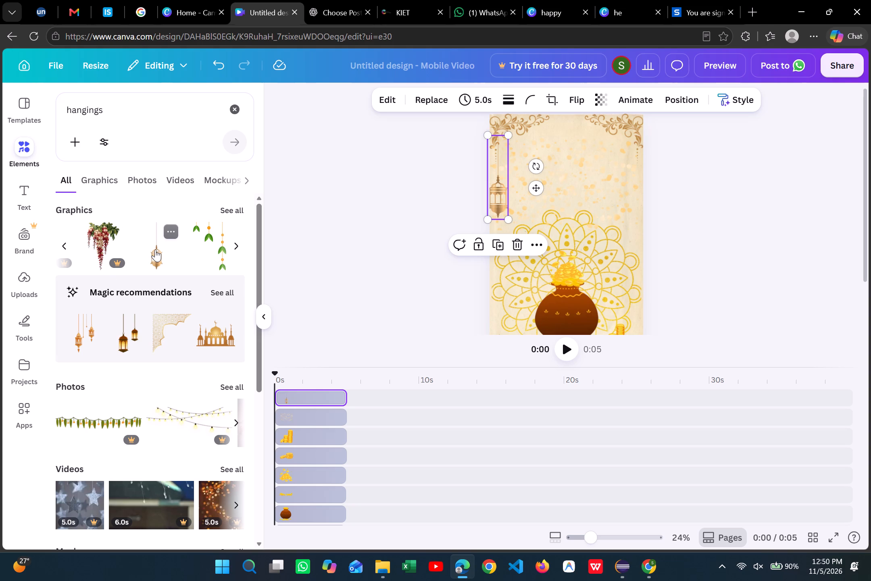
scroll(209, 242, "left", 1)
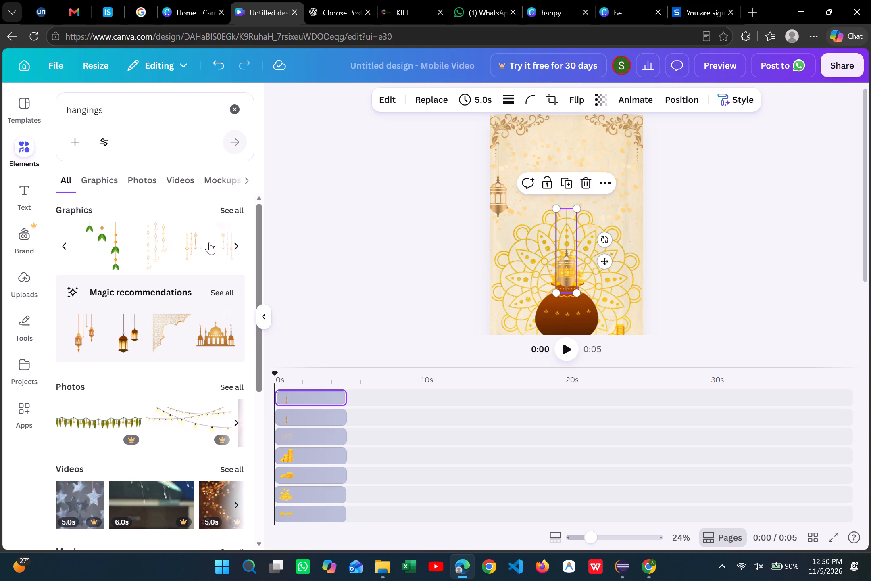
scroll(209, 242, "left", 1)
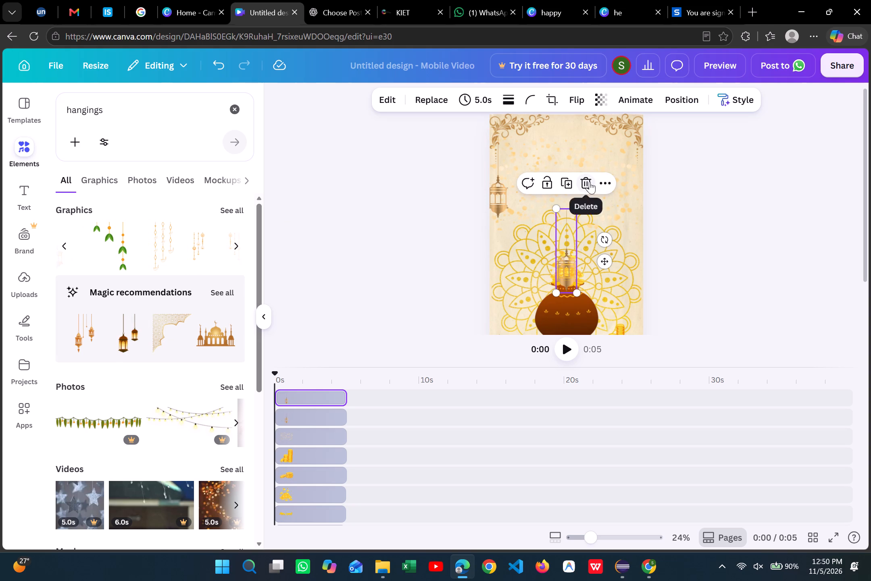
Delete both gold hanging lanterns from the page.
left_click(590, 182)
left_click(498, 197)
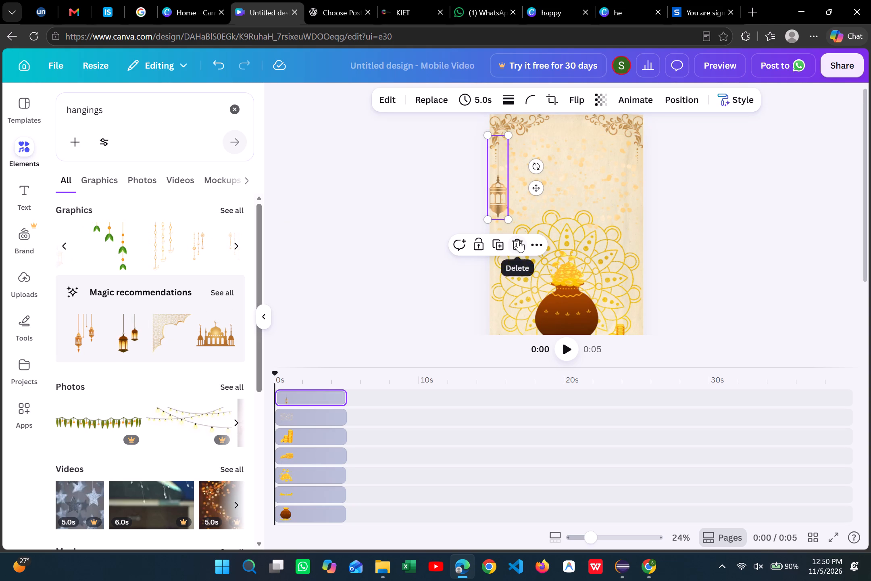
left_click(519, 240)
Add the orange-gold hanging strings graphic from the hangings results and move it into the area above the mandala.
scroll(184, 242, "left", 1)
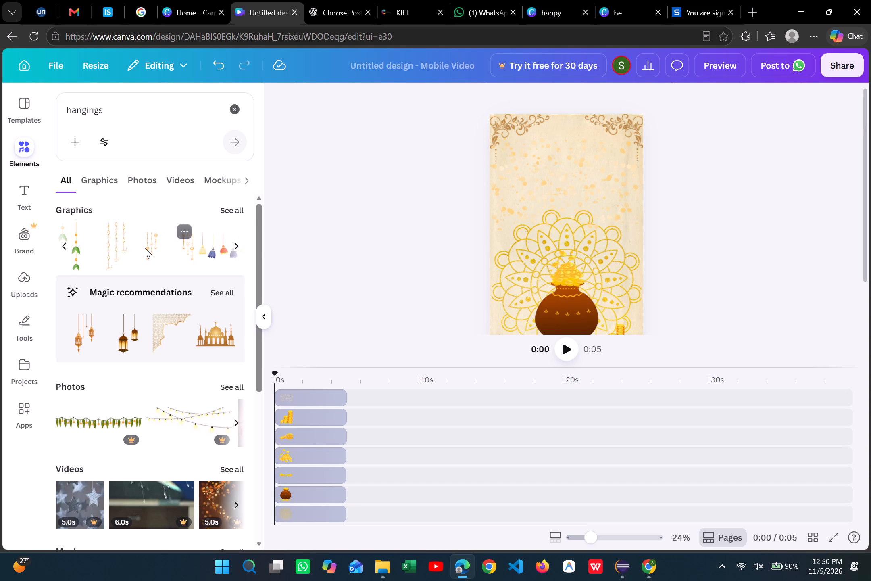
left_click(144, 248)
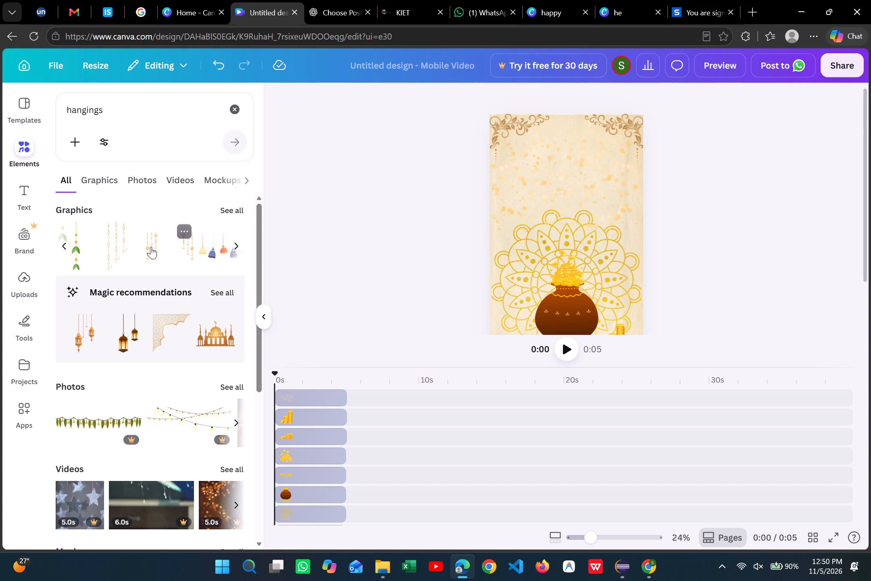
left_click(150, 247)
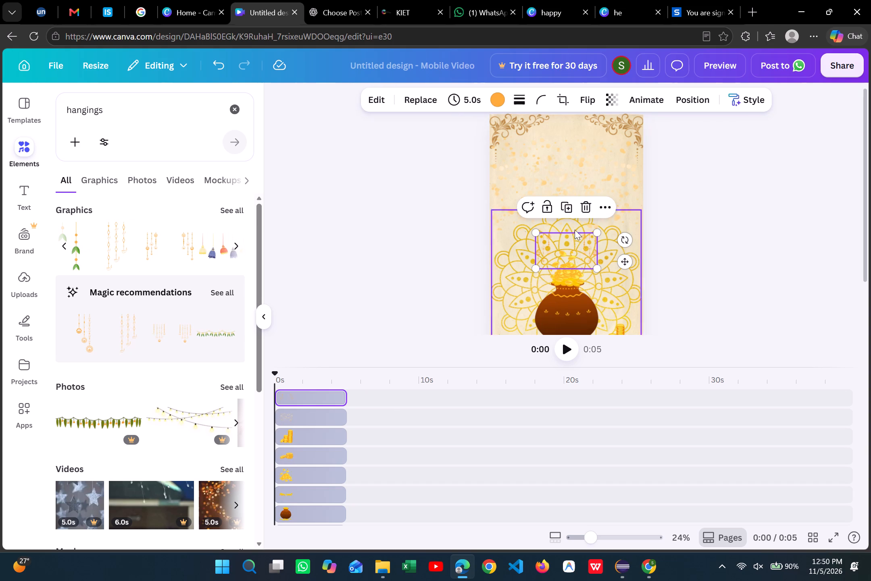
double_click(539, 227)
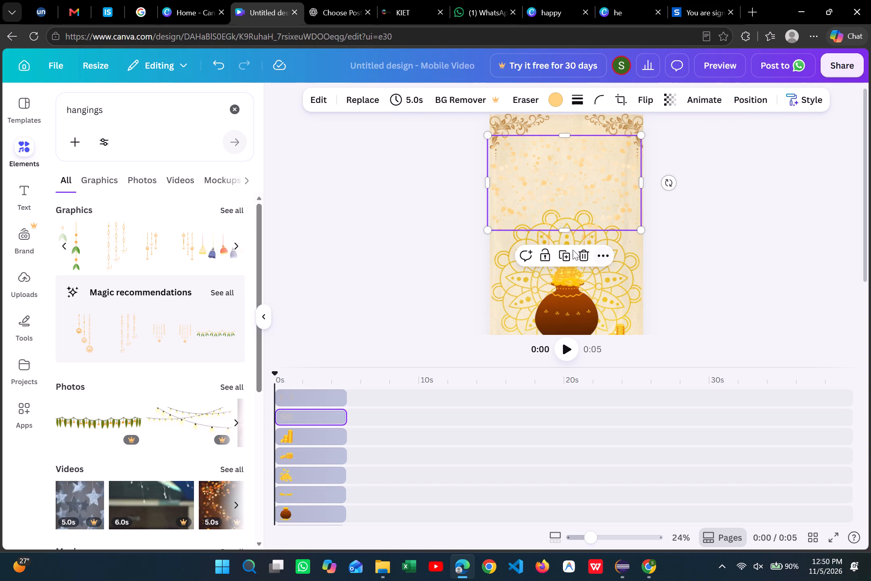
left_click(559, 237)
left_click_drag(559, 237, 556, 171)
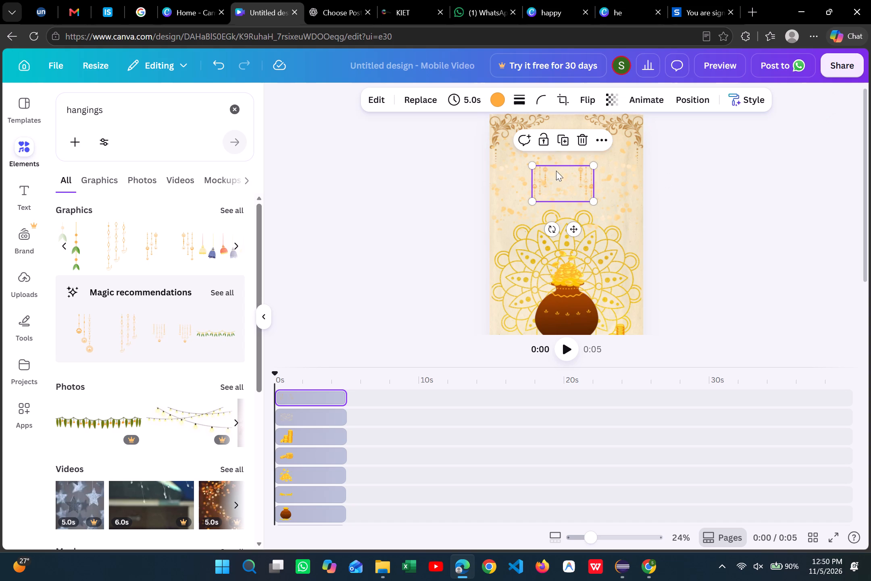
Enlarge the orange-gold hanging strings to the page's full width and align them between the page edges above the mandala.
left_click_drag(532, 164, 486, 140)
left_click_drag(595, 144, 629, 143)
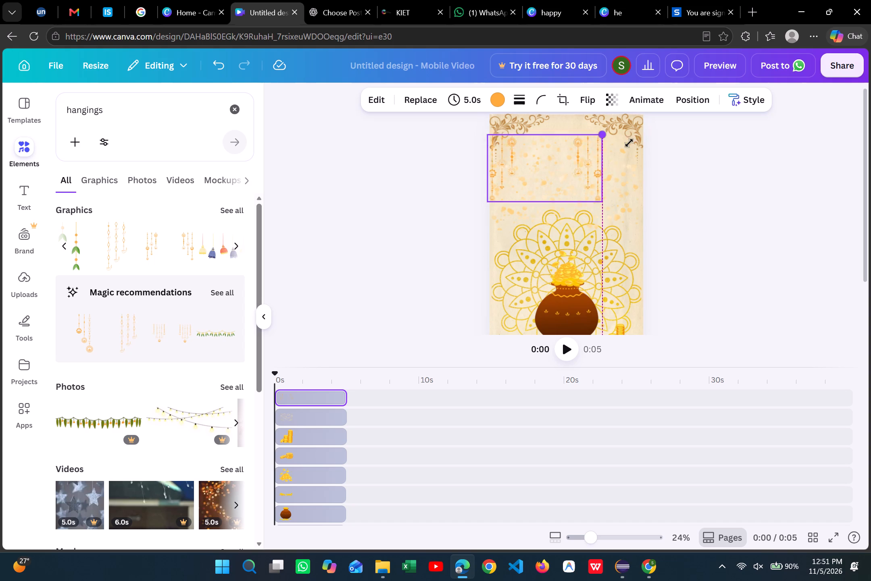
left_click_drag(629, 143, 655, 139)
left_click_drag(568, 163, 563, 188)
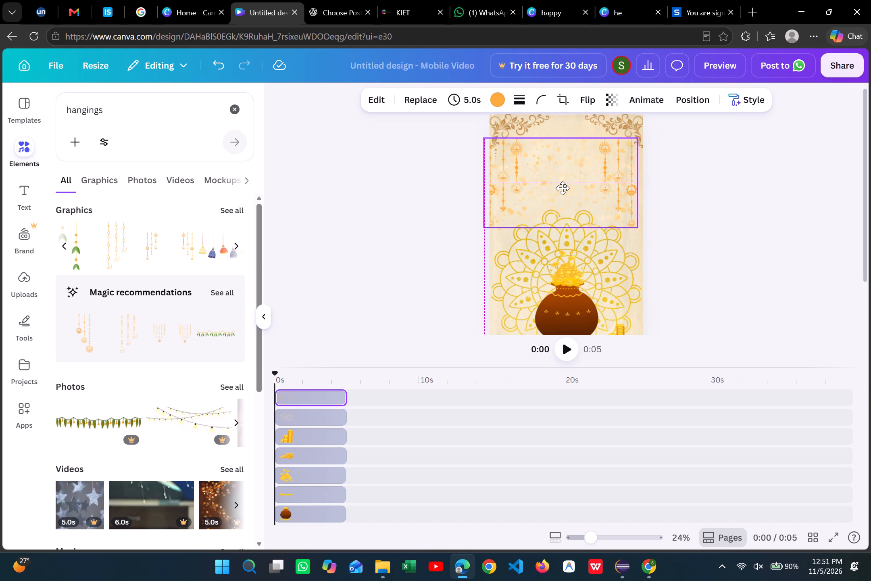
left_click_drag(563, 188, 571, 187)
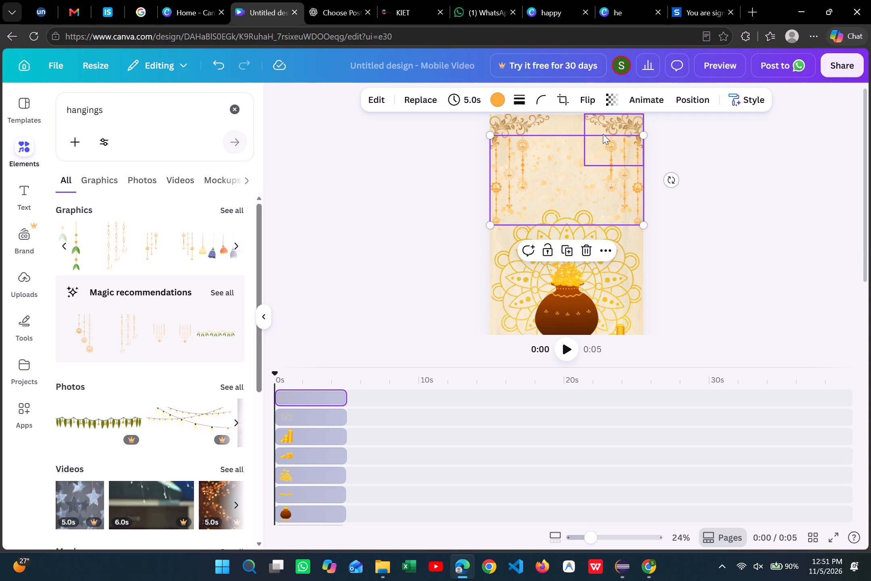
Delete the two floral corner ornaments at the top of the page.
left_click(619, 119)
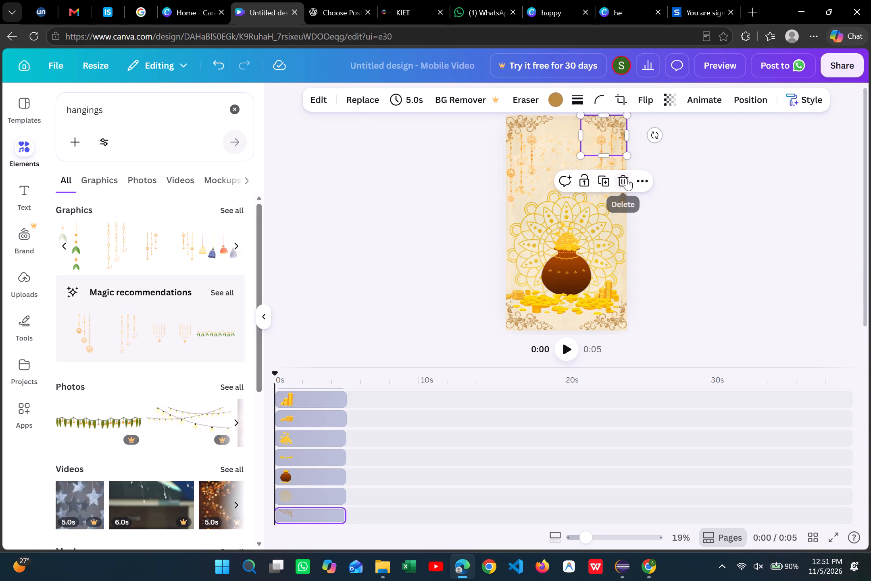
left_click(627, 178)
left_click(520, 125)
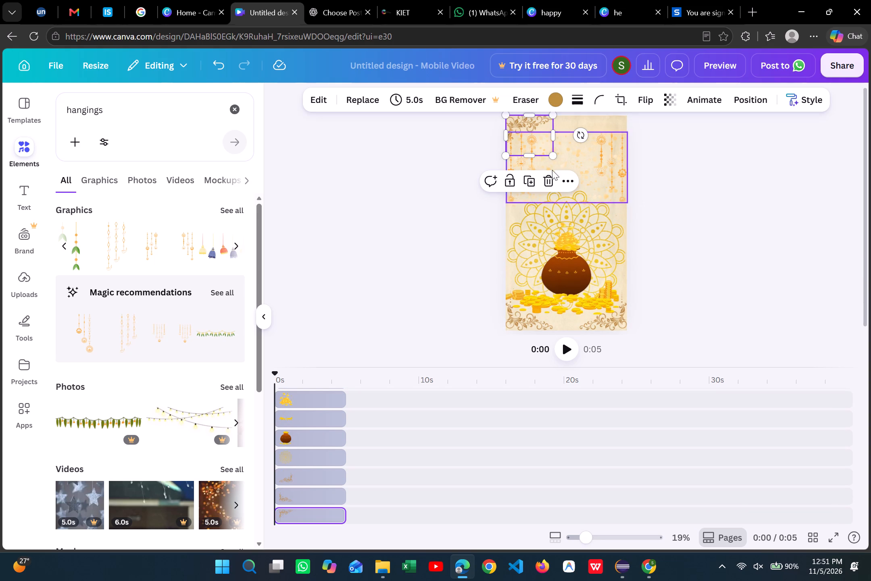
left_click(553, 180)
Move the orange-gold hanging strings up flush with the page's top edge, keeping them centred between the side edges.
left_click_drag(556, 169, 554, 157)
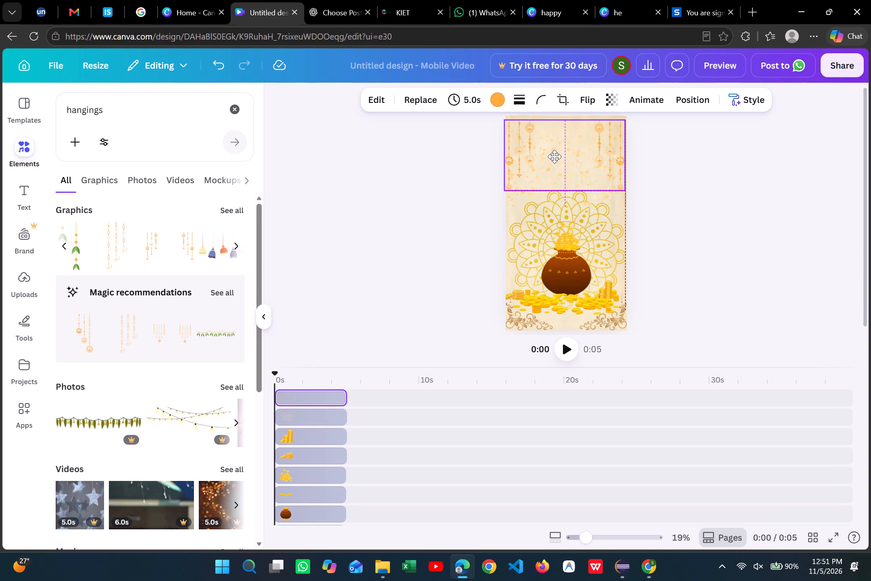
left_click_drag(554, 157, 555, 153)
left_click(667, 198)
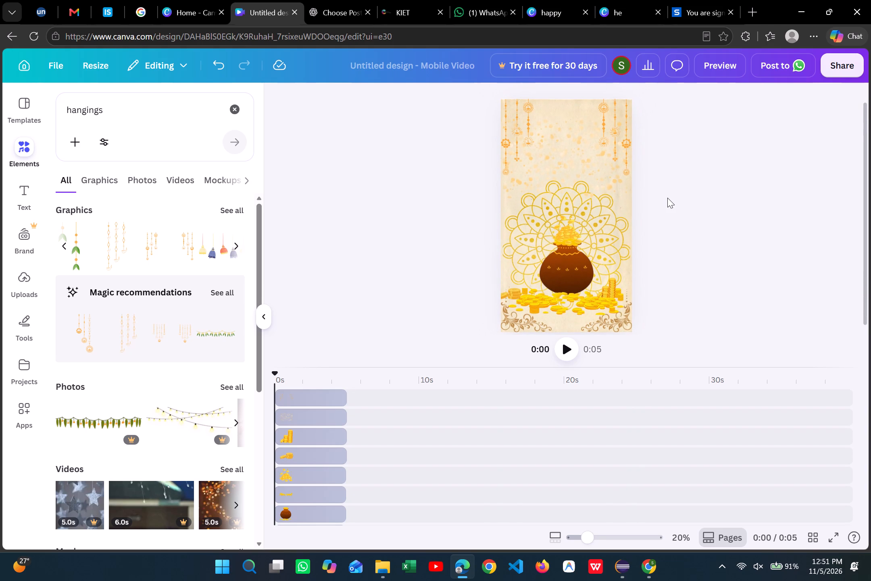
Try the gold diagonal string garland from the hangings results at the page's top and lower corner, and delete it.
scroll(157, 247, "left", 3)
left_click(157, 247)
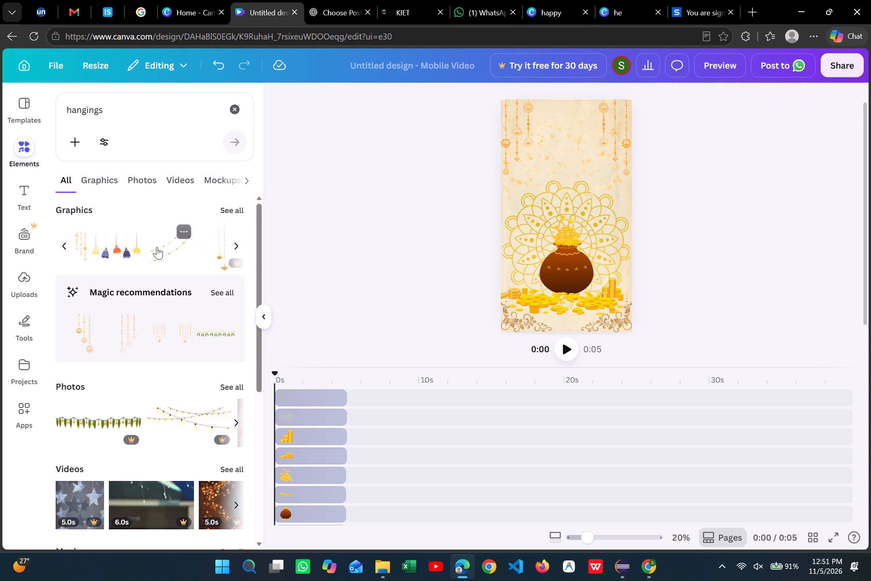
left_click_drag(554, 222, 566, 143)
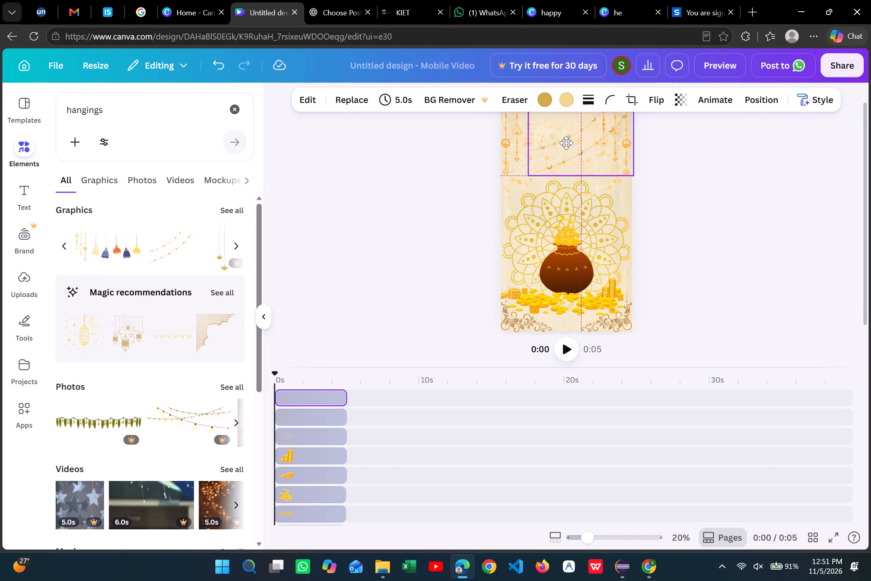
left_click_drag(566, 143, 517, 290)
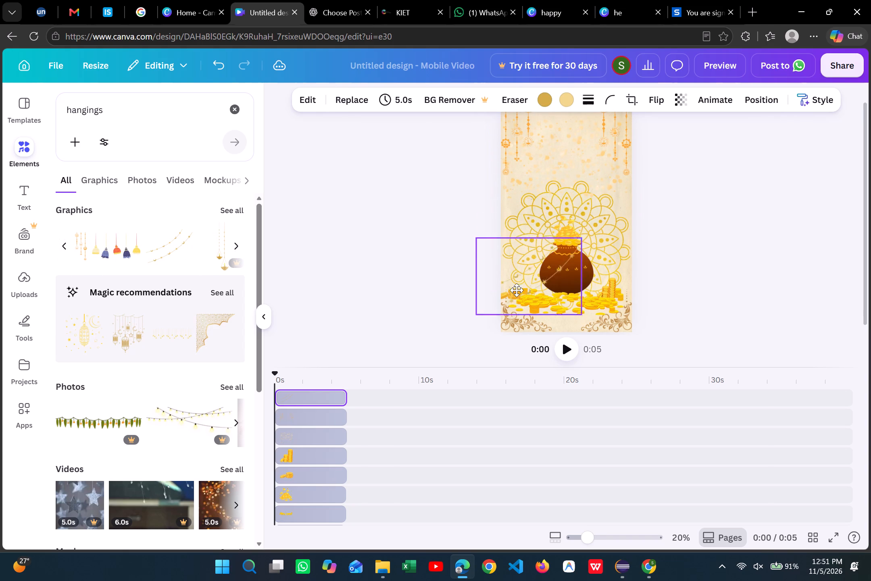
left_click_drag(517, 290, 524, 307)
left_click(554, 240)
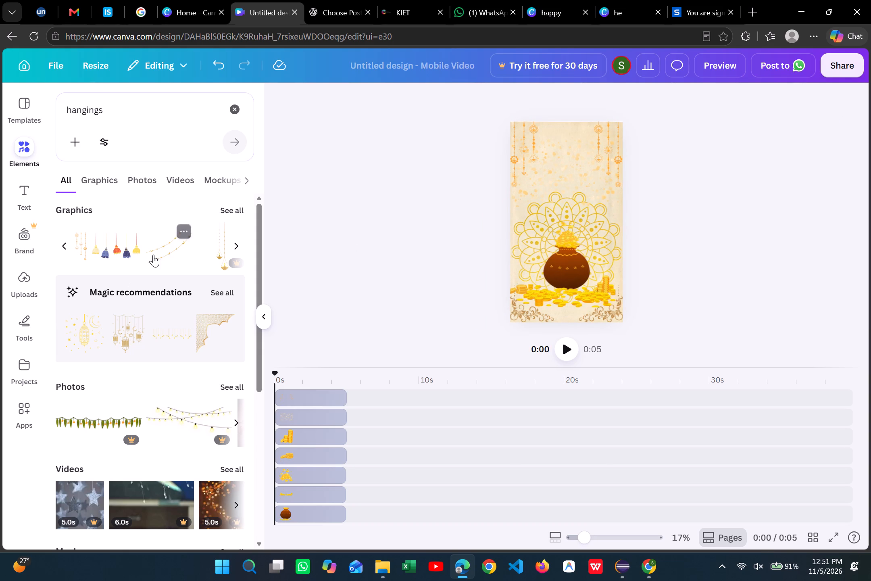
Add the gold lattice corner graphic from the magic recommendations to the page.
scroll(153, 255, "left", 2)
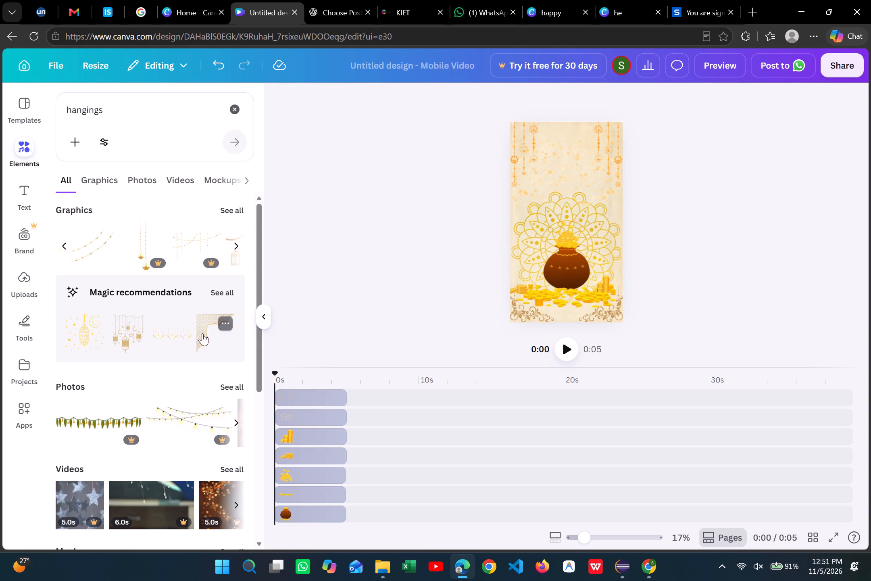
left_click(202, 333)
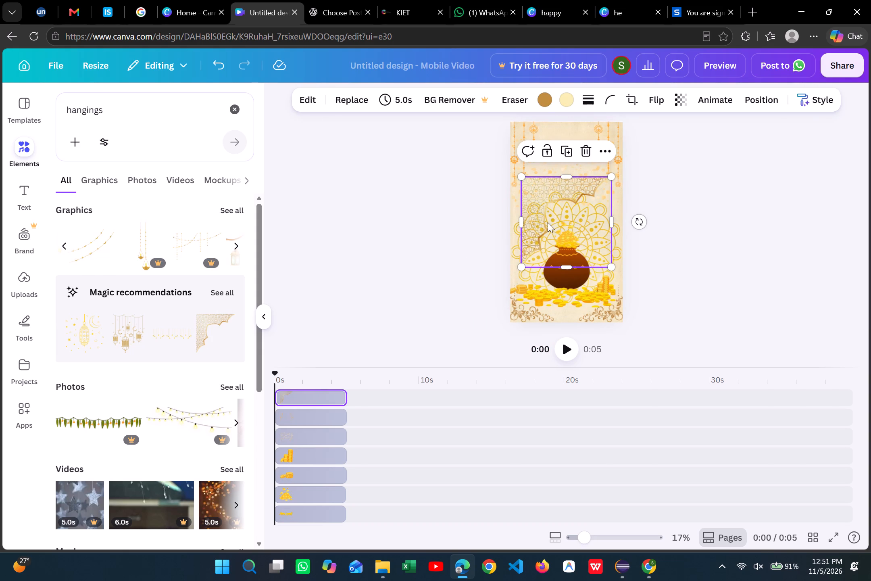
Delete the two floral corner ornaments at the bottom of the page.
left_click(535, 309)
left_click(551, 263)
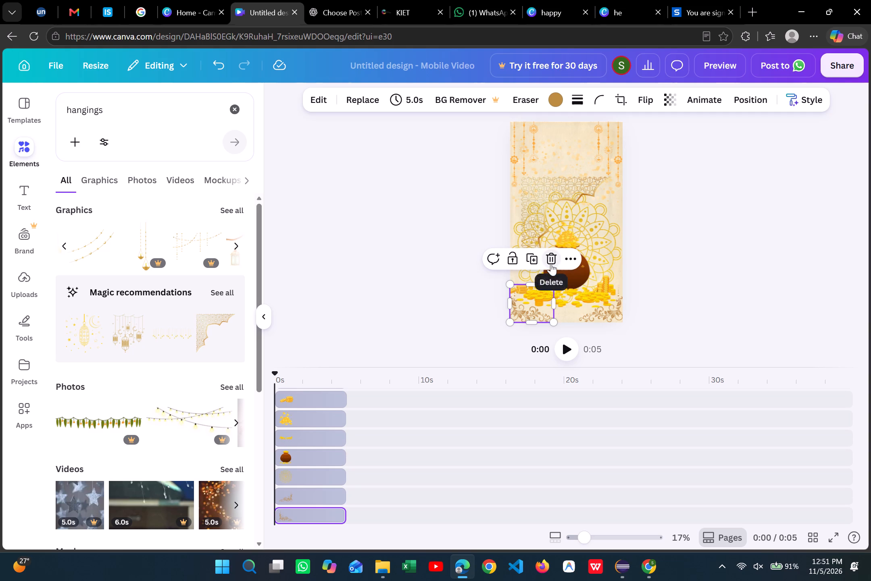
left_click(604, 315)
left_click(621, 258)
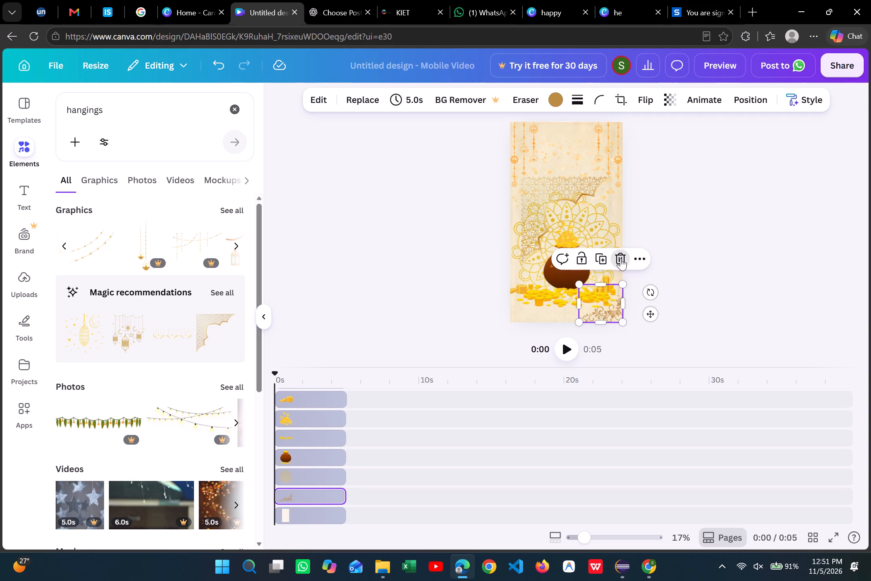
Rotate the gold lattice corner graphic a quarter turn counterclockwise to suit the page's bottom-left corner.
left_click(543, 191)
left_click(543, 191)
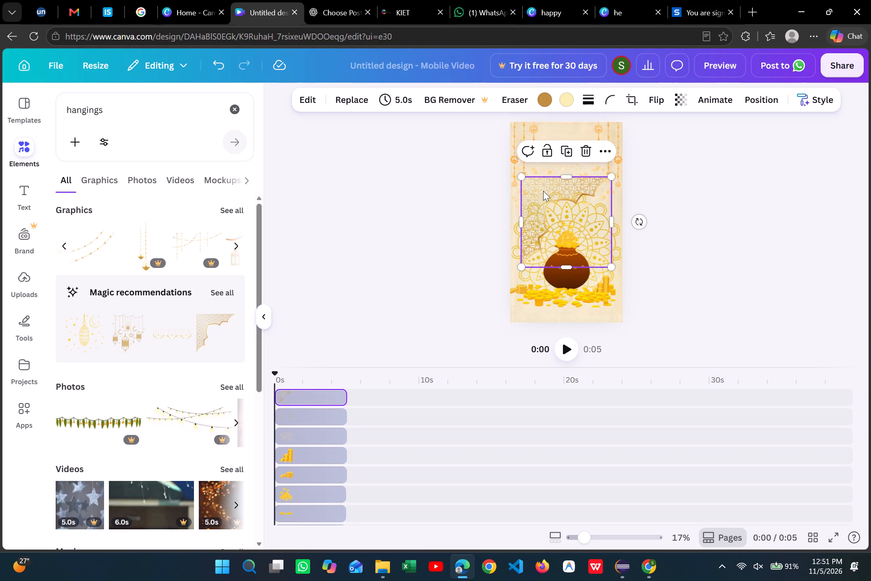
left_click(558, 192)
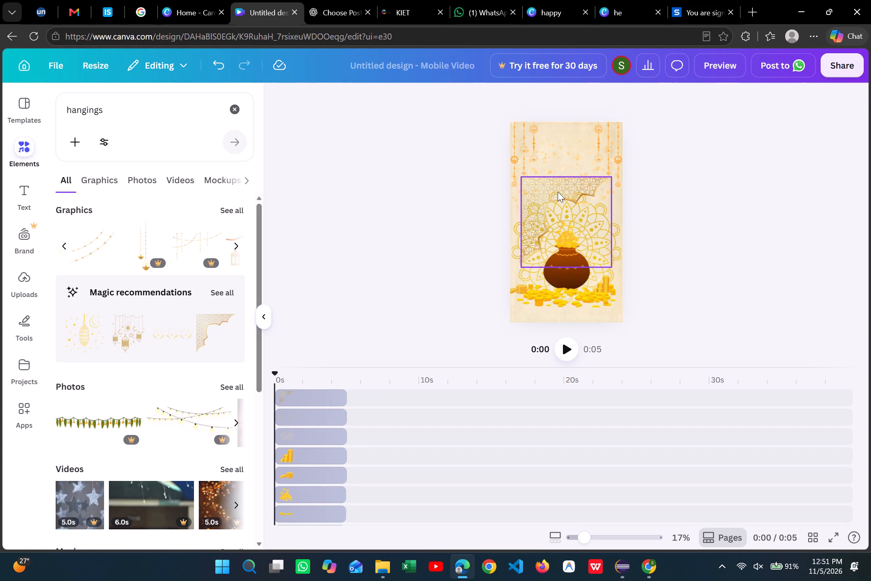
left_click_drag(642, 224, 590, 135)
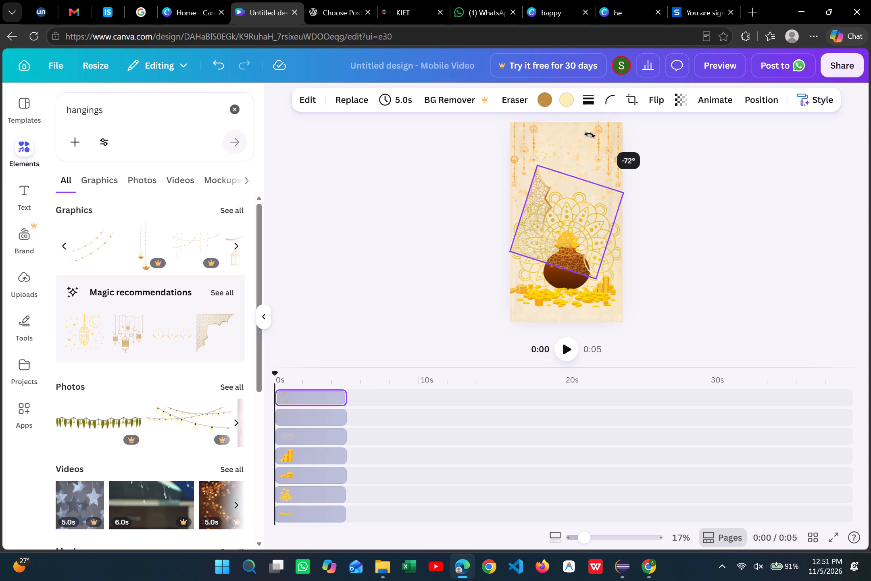
left_click_drag(590, 135, 569, 153)
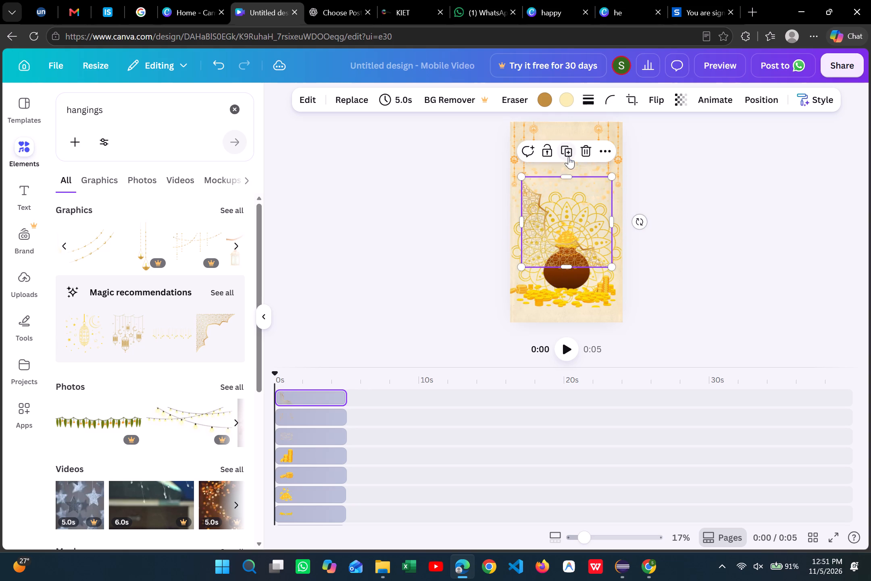
Shrink the lattice corner graphic to about 390 × 390 and place it in the page's bottom-left corner.
left_click_drag(611, 176, 558, 226)
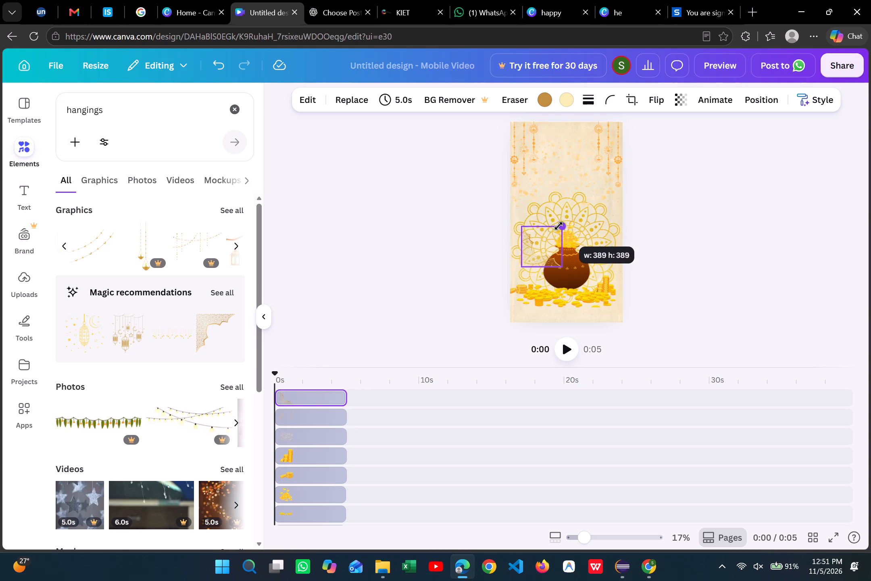
left_click_drag(558, 226, 558, 226)
left_click_drag(539, 243, 528, 300)
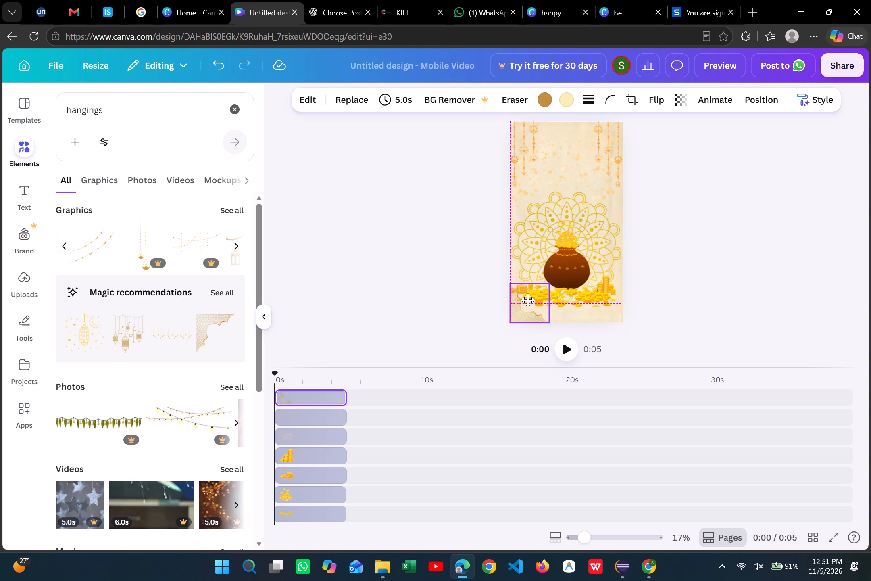
left_click_drag(528, 300, 523, 300)
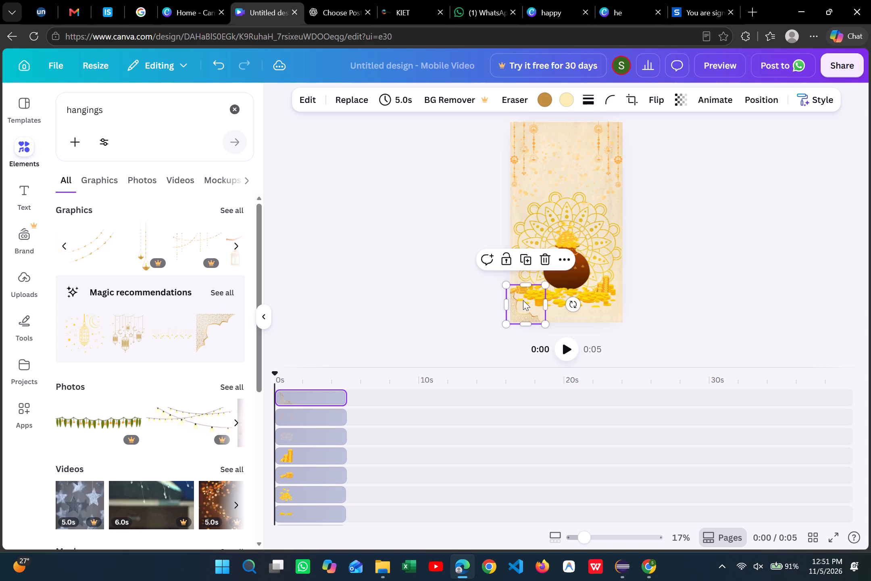
Duplicate the bottom-left lattice corner graphic and flip the copy horizontally.
left_click(563, 255)
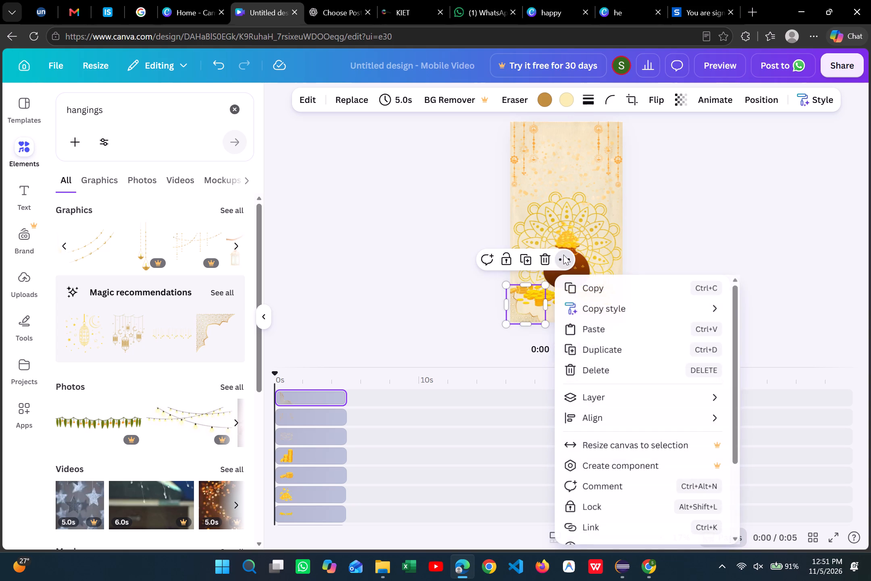
left_click(594, 345)
left_click_drag(521, 305, 551, 302)
left_click(653, 102)
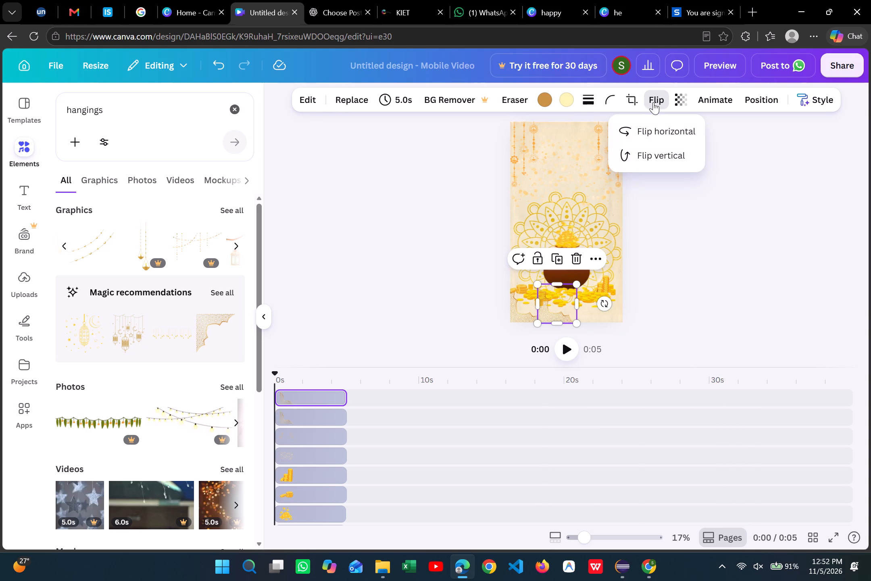
left_click(646, 136)
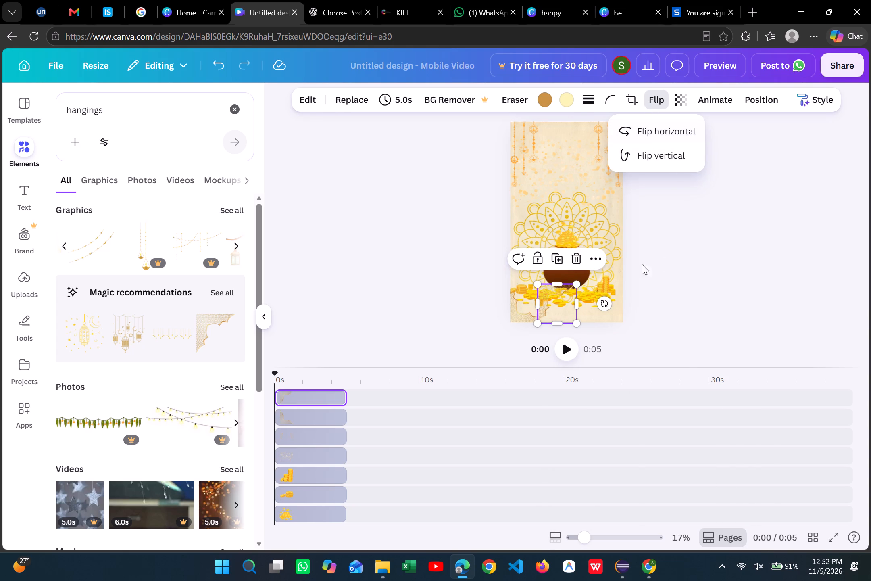
left_click(652, 132)
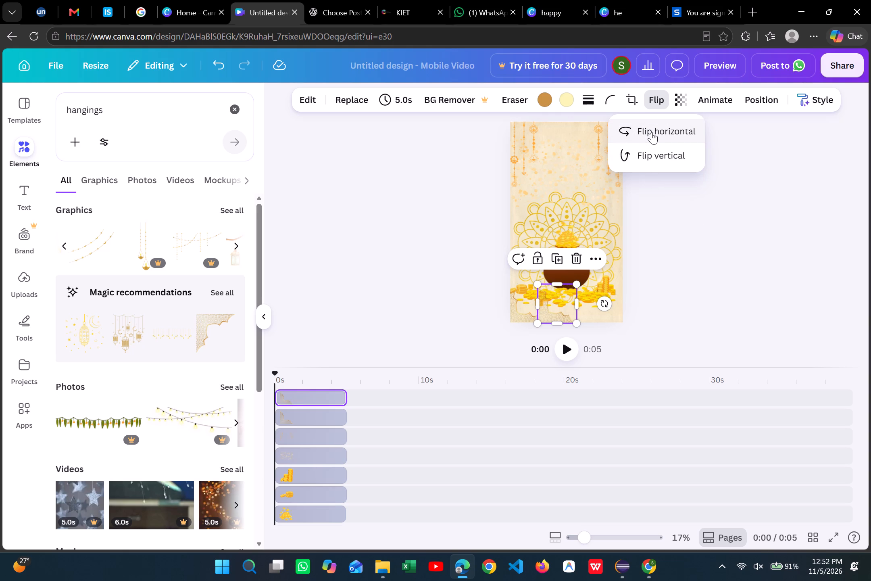
left_click(652, 151)
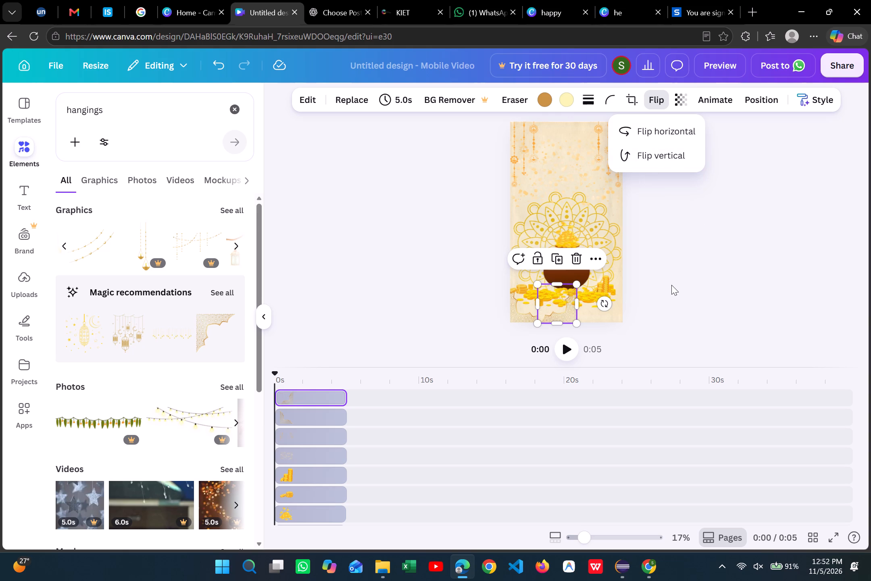
left_click(671, 285)
Move the mirrored lattice copy into the page's bottom-right corner, level with the left one.
left_click_drag(556, 301, 603, 307)
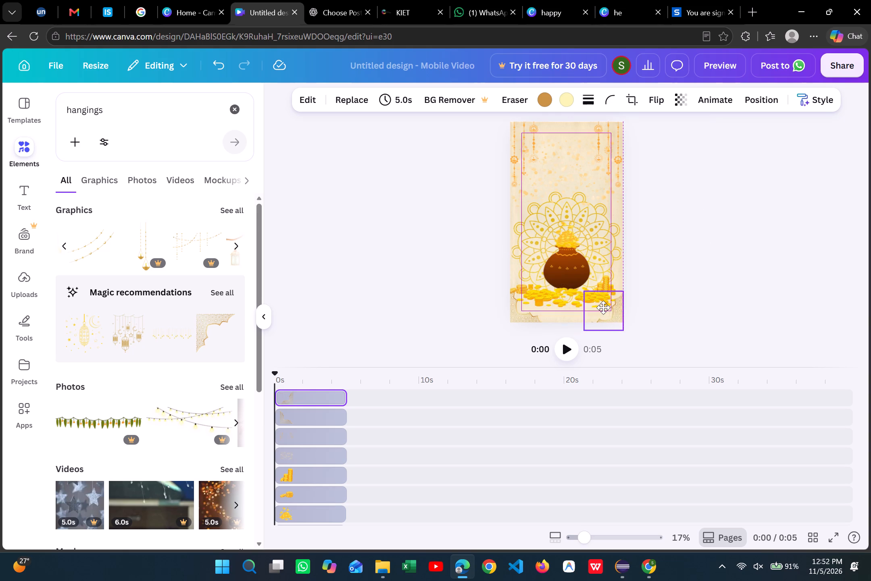
left_click_drag(603, 307, 601, 300)
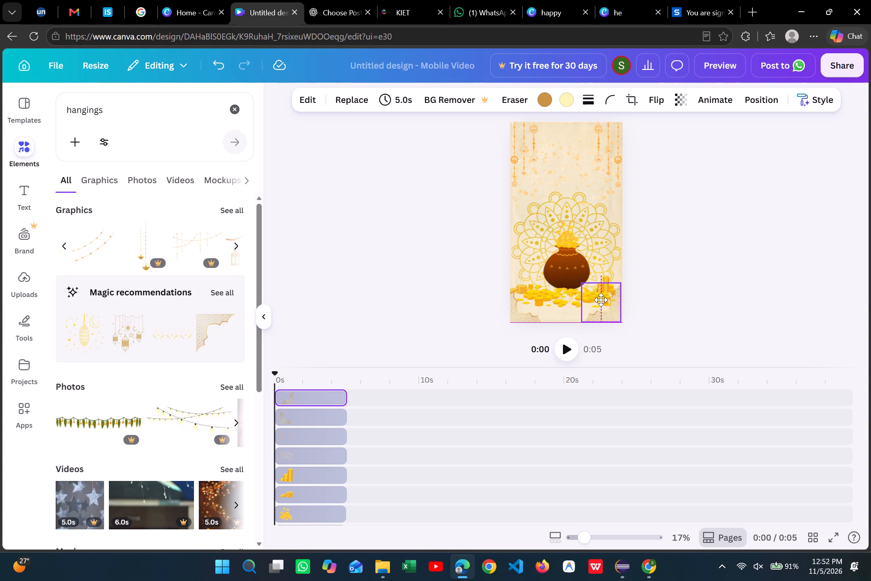
left_click_drag(601, 300, 602, 300)
left_click(684, 313)
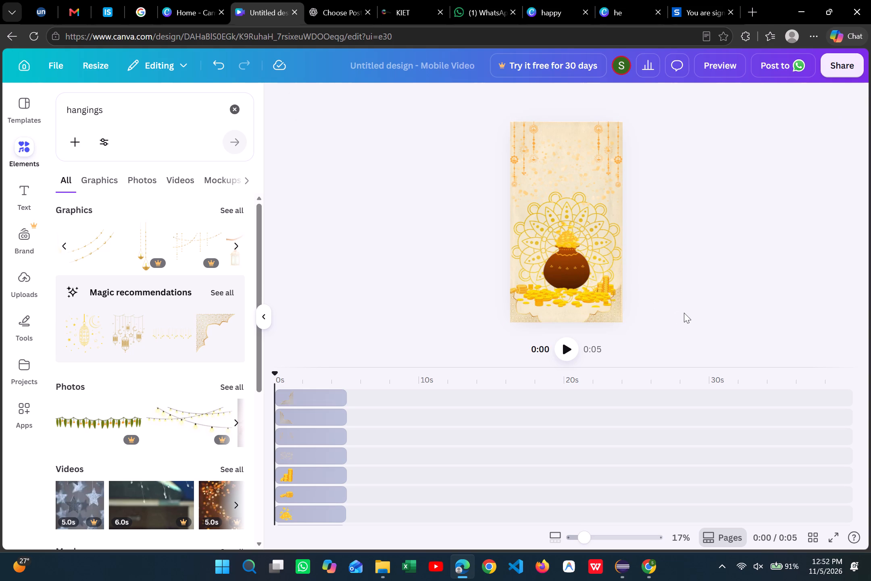
Move the wide row of gold coins below the pot down to the page's bottom edge.
left_click_drag(576, 297, 575, 301)
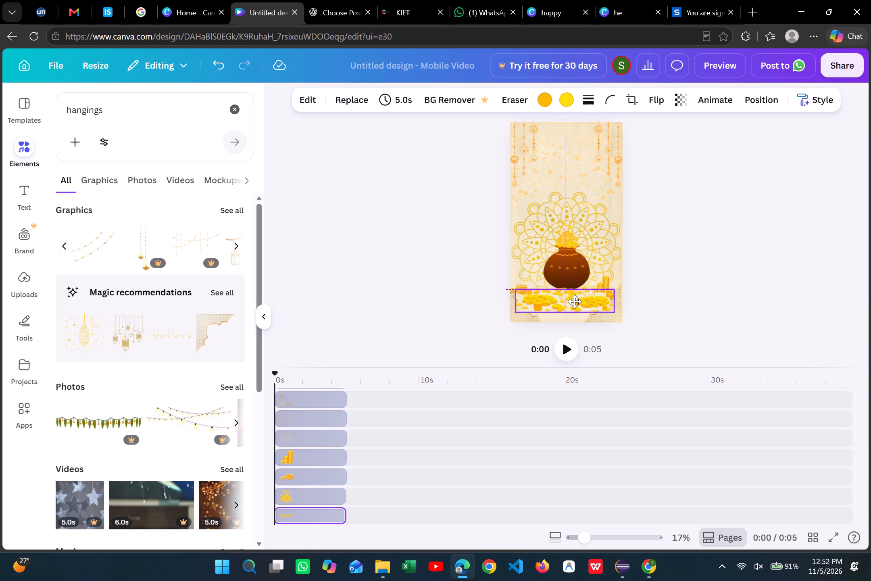
left_click_drag(575, 301, 575, 301)
left_click(664, 283)
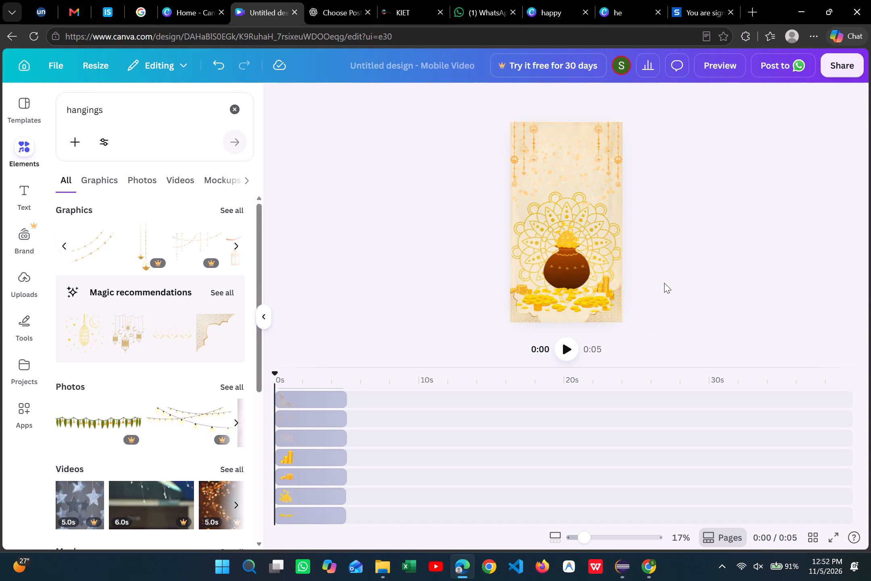
left_click_drag(580, 297, 581, 305)
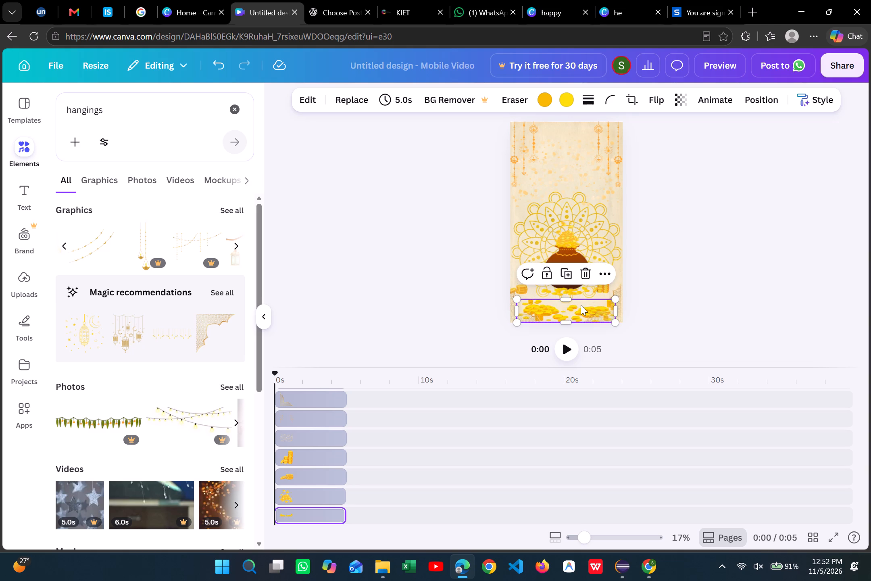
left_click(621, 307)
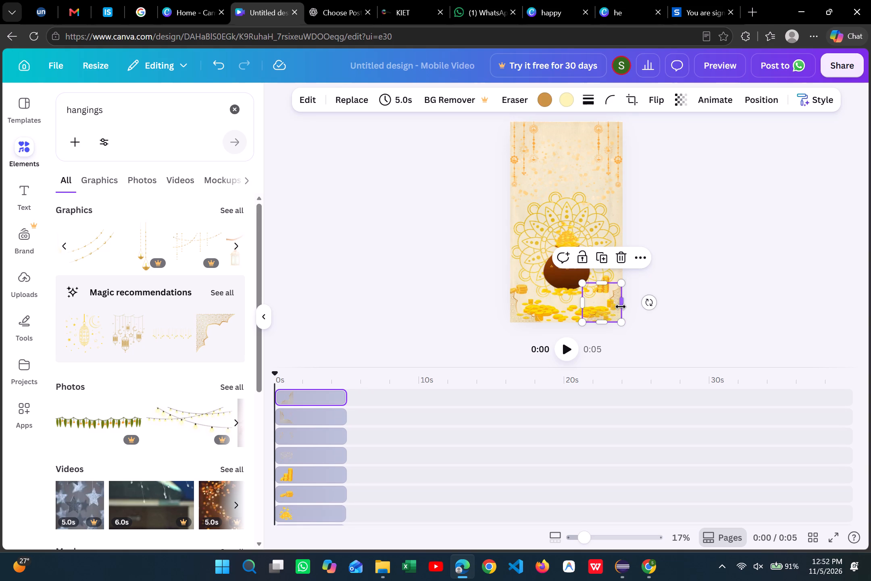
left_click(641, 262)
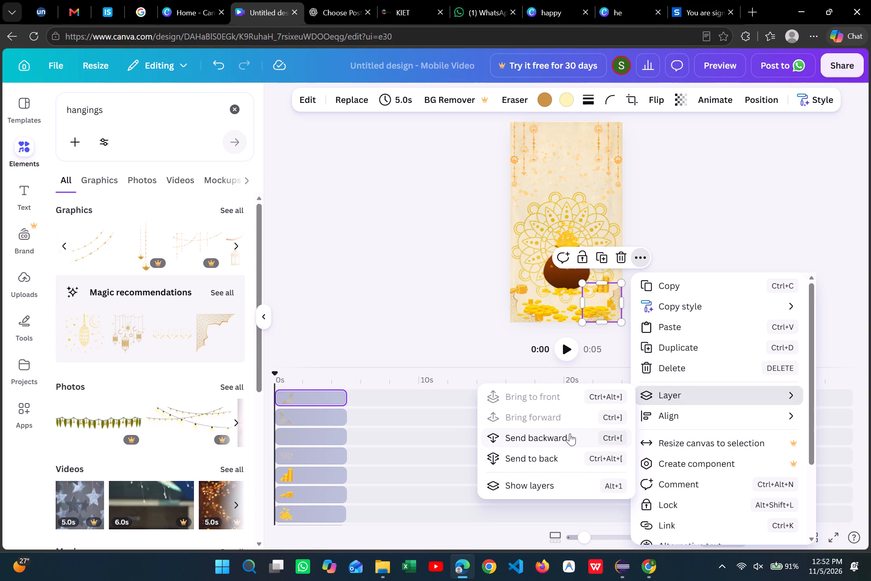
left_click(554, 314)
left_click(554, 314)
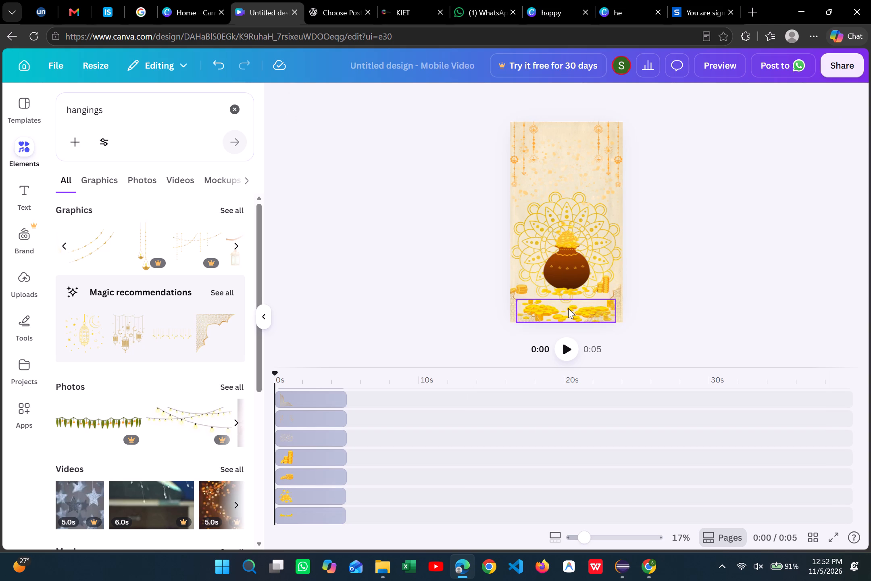
Send the wide row of gold coins backward in the layer order, behind the pot and mandala.
left_click(567, 309)
left_click(603, 278)
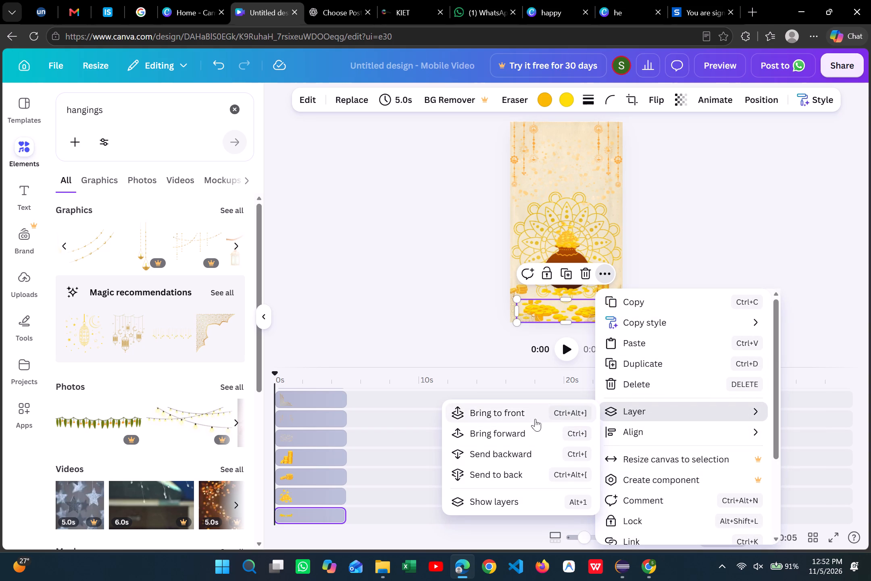
left_click(516, 447)
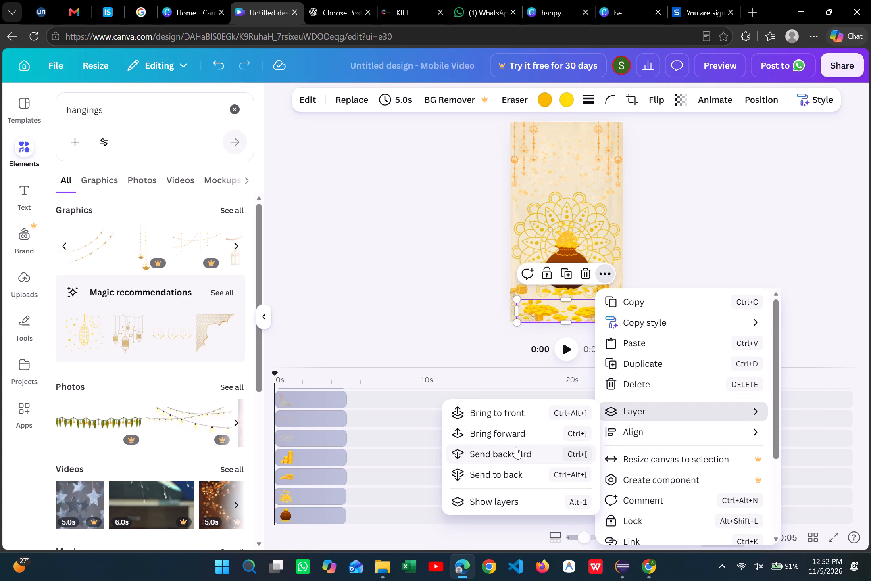
left_click(711, 252)
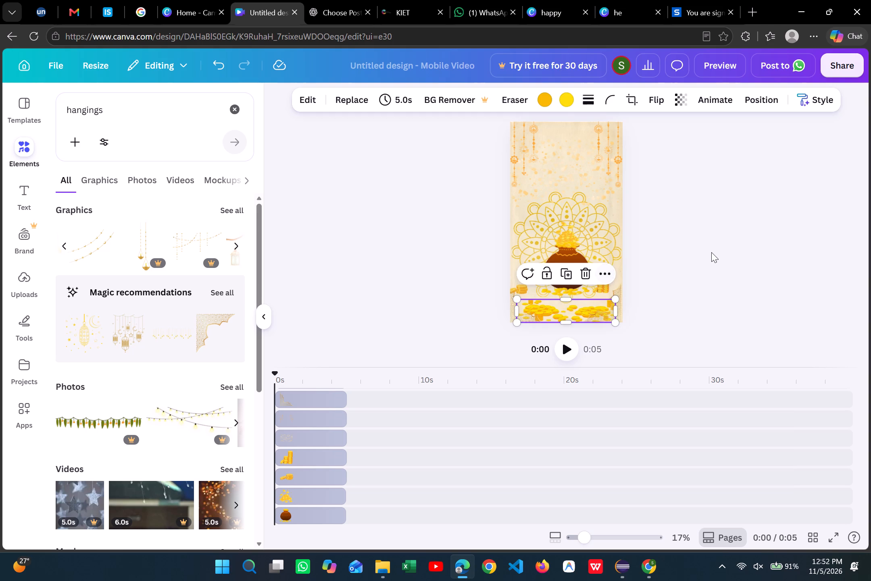
Raise the wide row of gold coins slightly above the page's bottom edge, keeping it horizontally centred.
left_click_drag(577, 310, 573, 305)
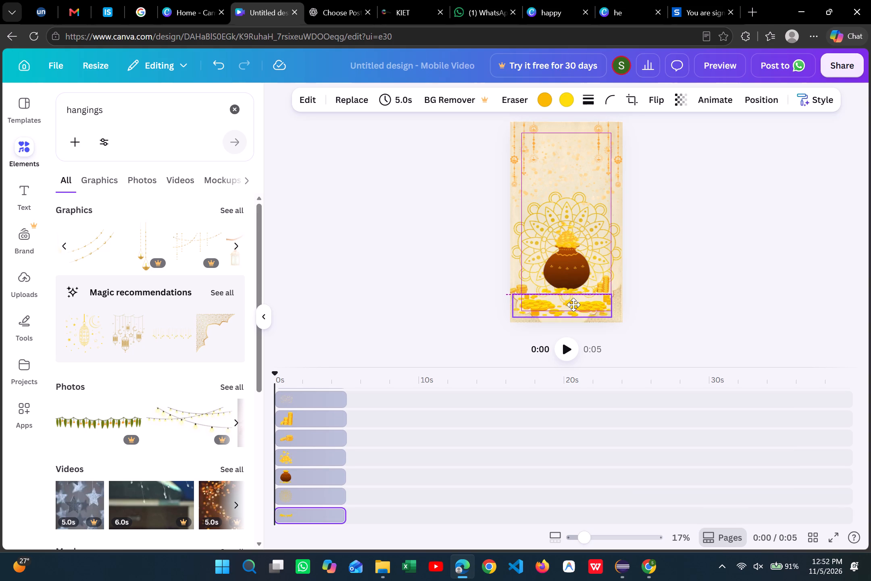
left_click_drag(573, 305, 577, 304)
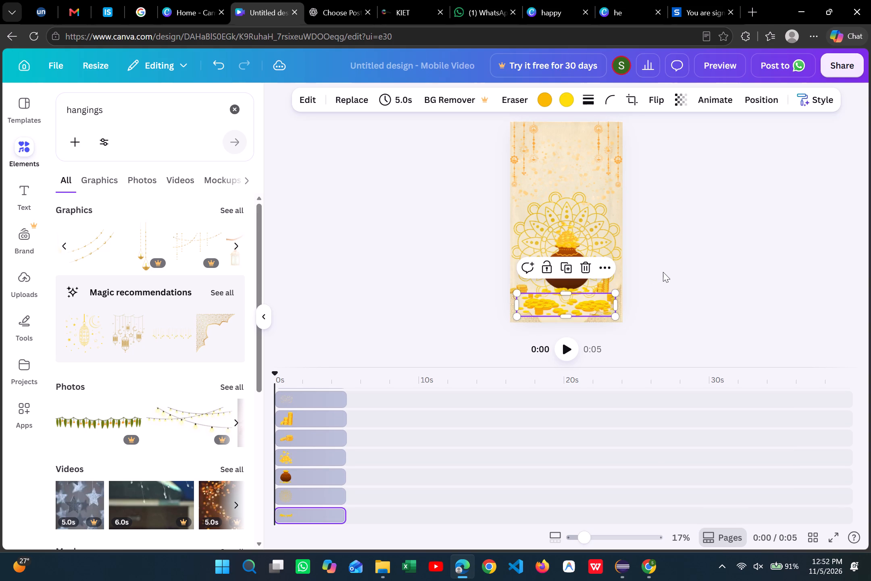
left_click(663, 272)
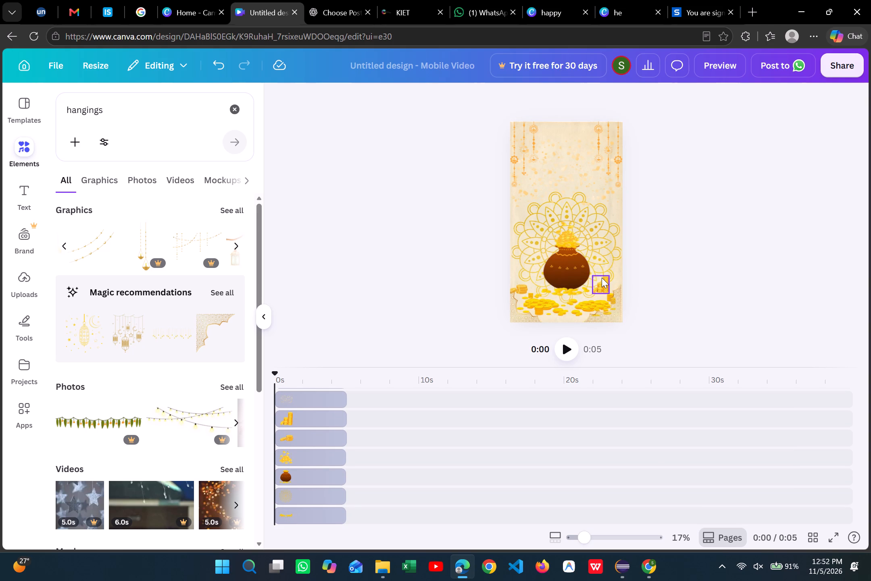
Lower the coin stack on the pot's right side and the pot itself slightly, so they sit on the wide coin row.
left_click_drag(602, 278, 601, 282)
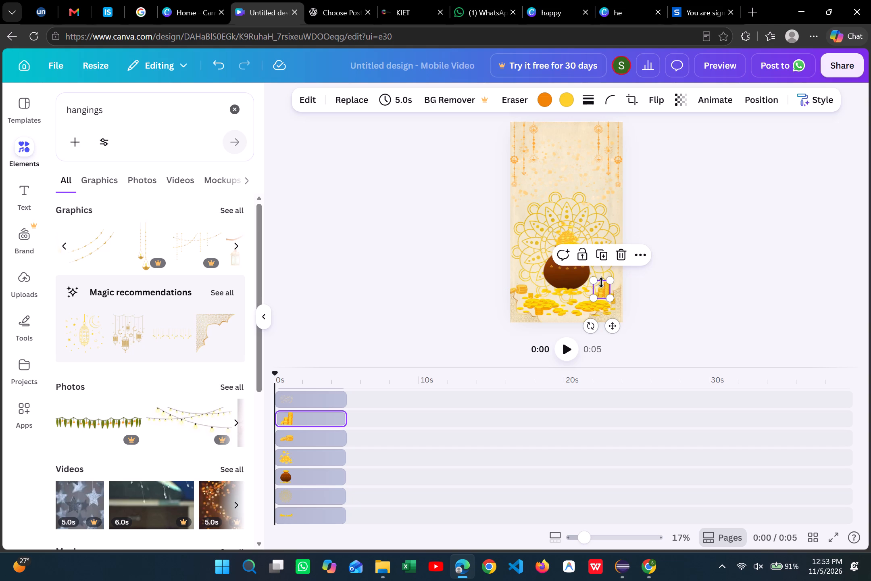
left_click_drag(566, 285, 566, 292)
Move the small coin pile on the pot's left side slightly down and inward, fully inside the page edge.
left_click_drag(520, 289, 524, 291)
left_click(658, 281)
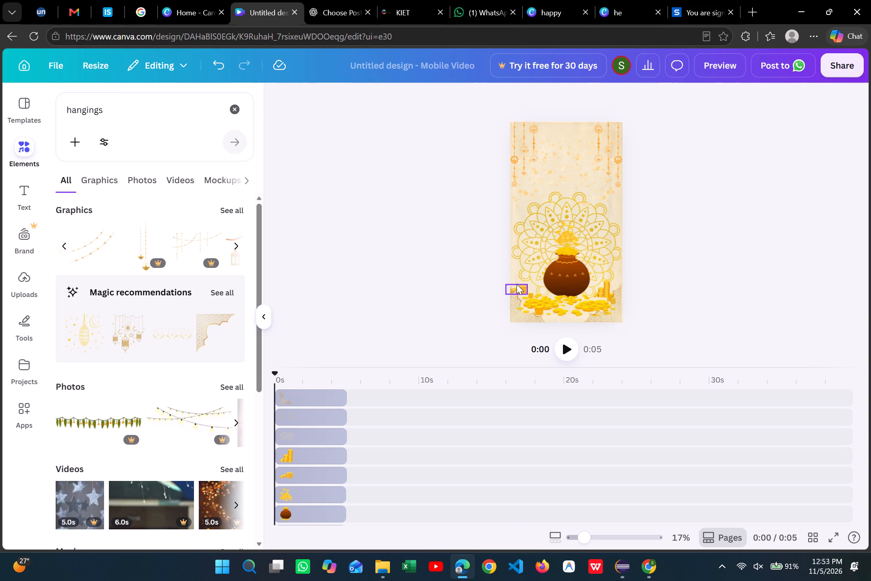
left_click_drag(517, 284, 523, 291)
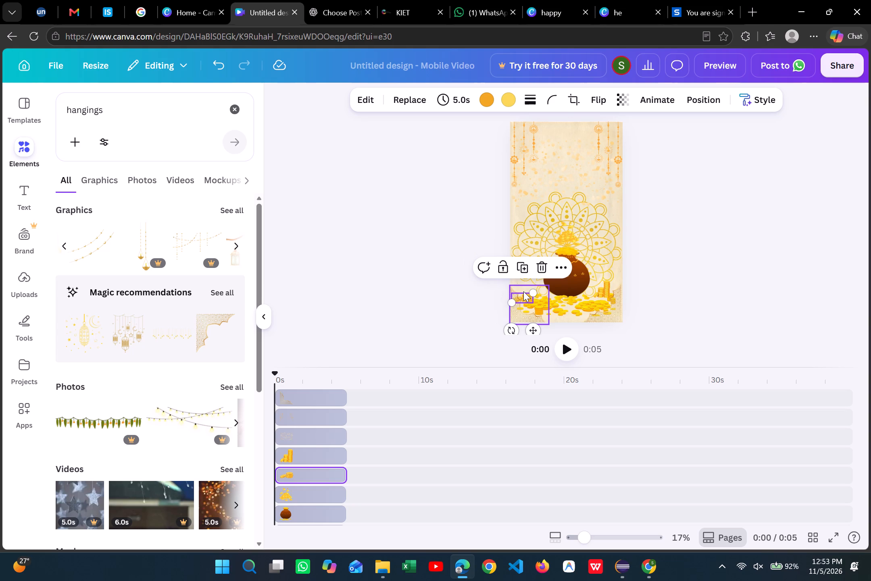
left_click_drag(535, 328, 536, 322)
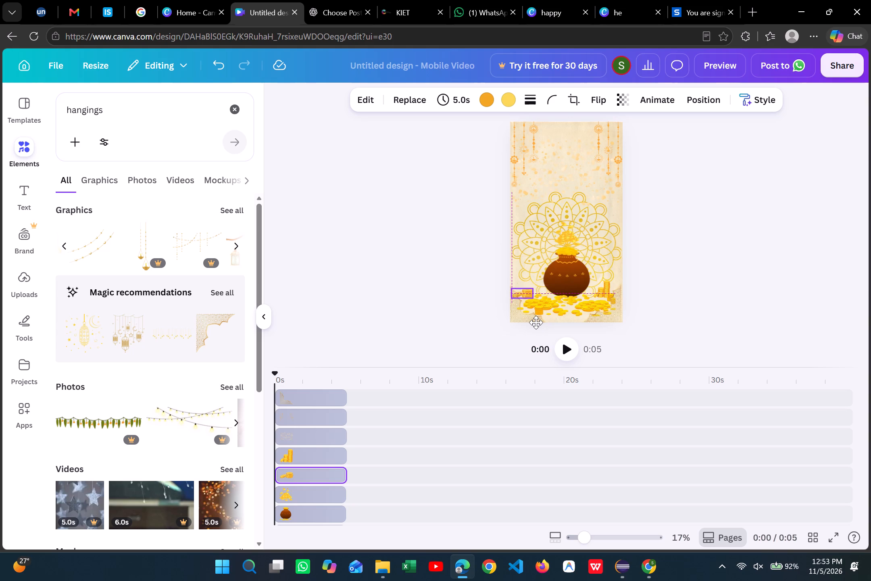
left_click_drag(536, 322, 536, 321)
left_click(662, 304)
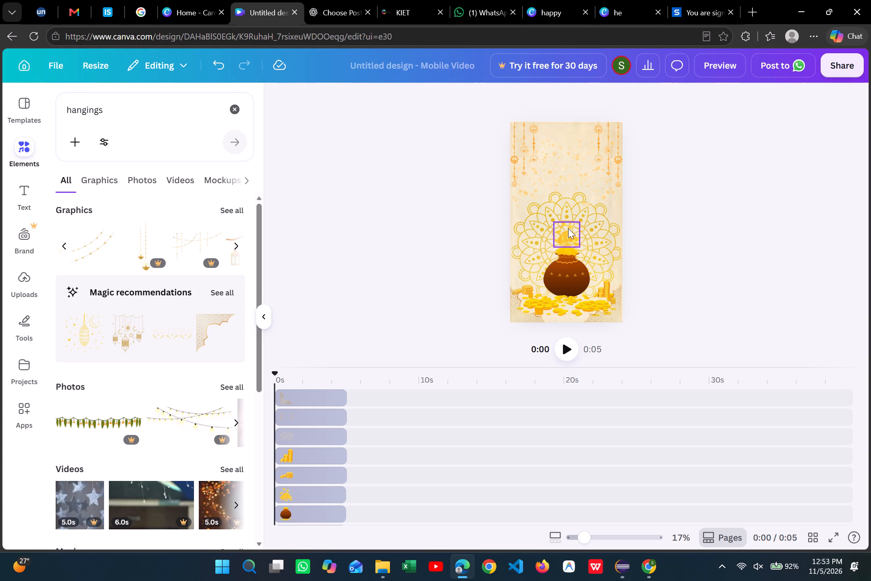
Lower the heap of gold coins above the pot so it sits in the pot's mouth.
left_click_drag(568, 228, 568, 234)
left_click(687, 246)
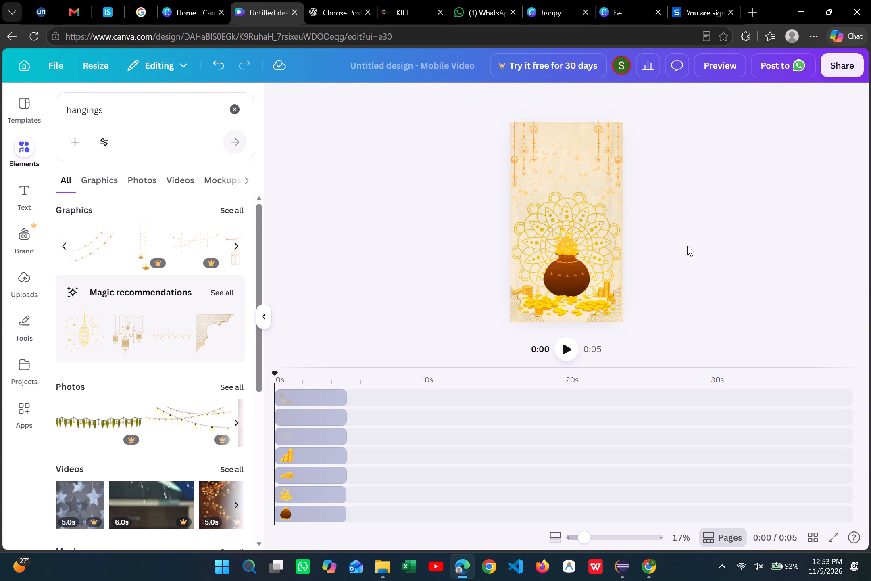
Add the curved star garland graphic from the hangings results and recolour it orange #f0a621.
scroll(178, 246, "left", 2)
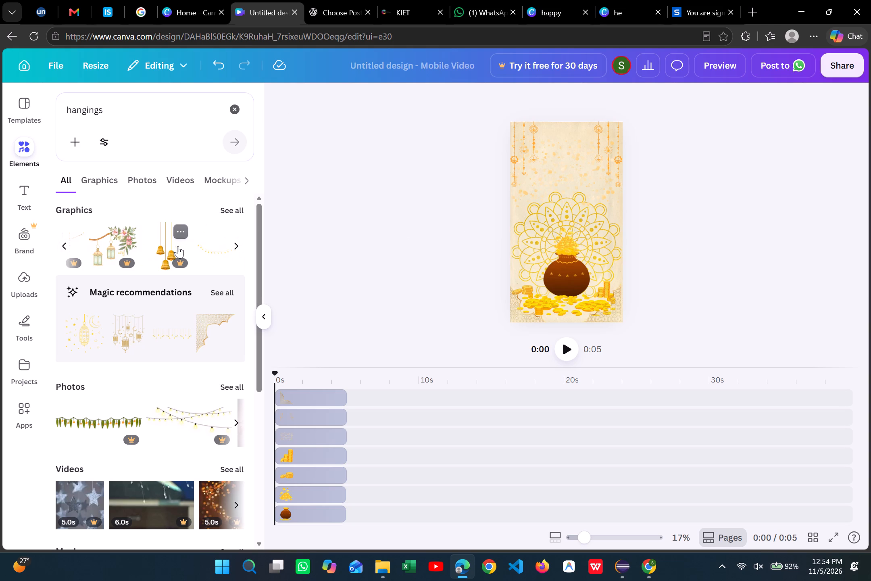
scroll(178, 246, "left", 1)
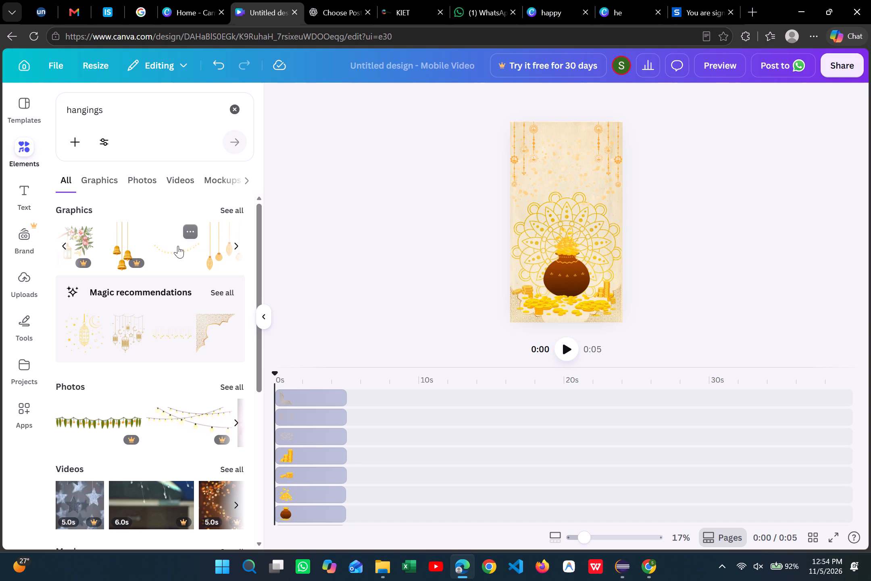
left_click(178, 246)
left_click_drag(582, 222, 571, 195)
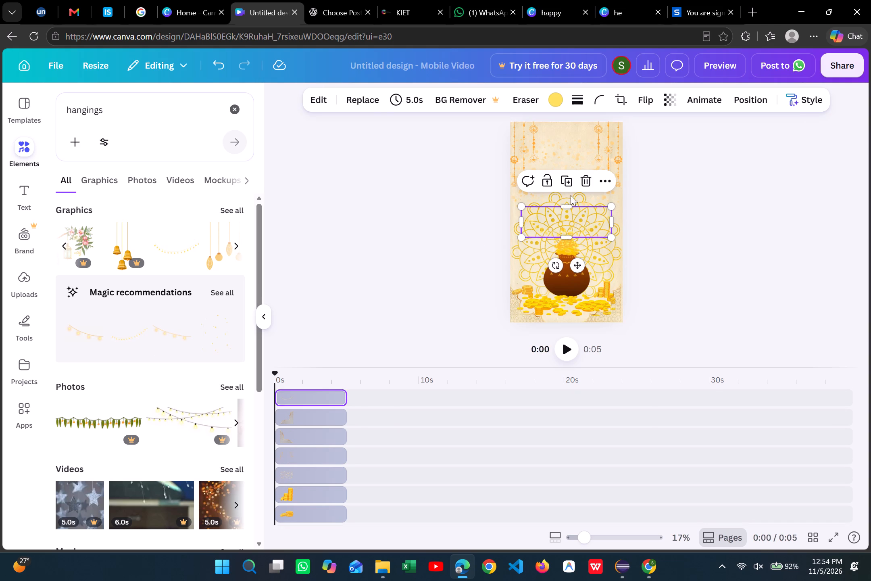
left_click_drag(571, 195, 561, 155)
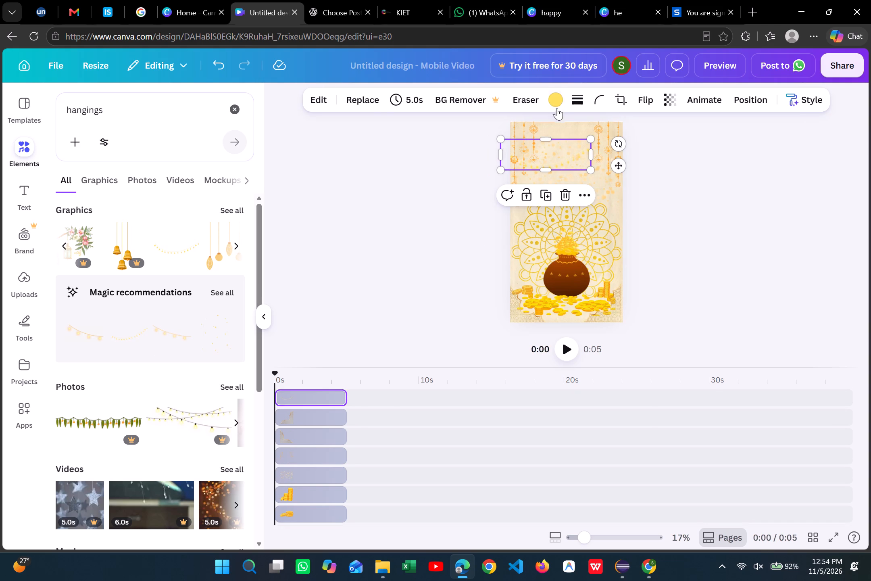
left_click(554, 103)
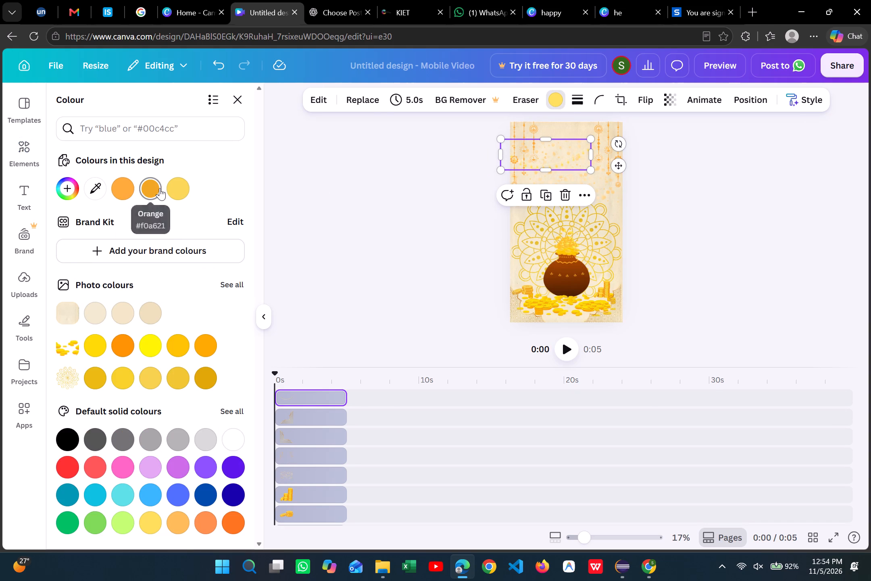
left_click(160, 188)
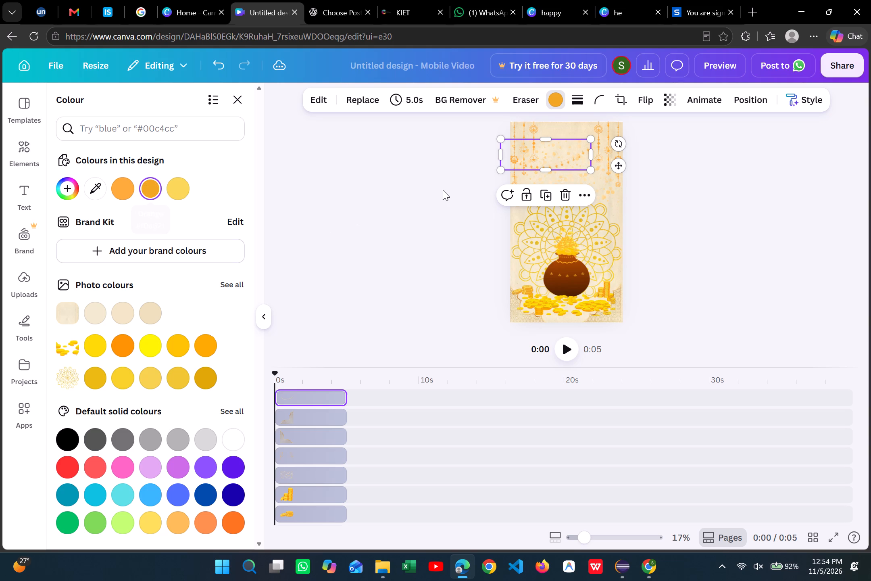
Move the orange star garland to the page's top-left corner, with its right end at the page's horizontal centre.
left_click_drag(563, 162, 609, 138)
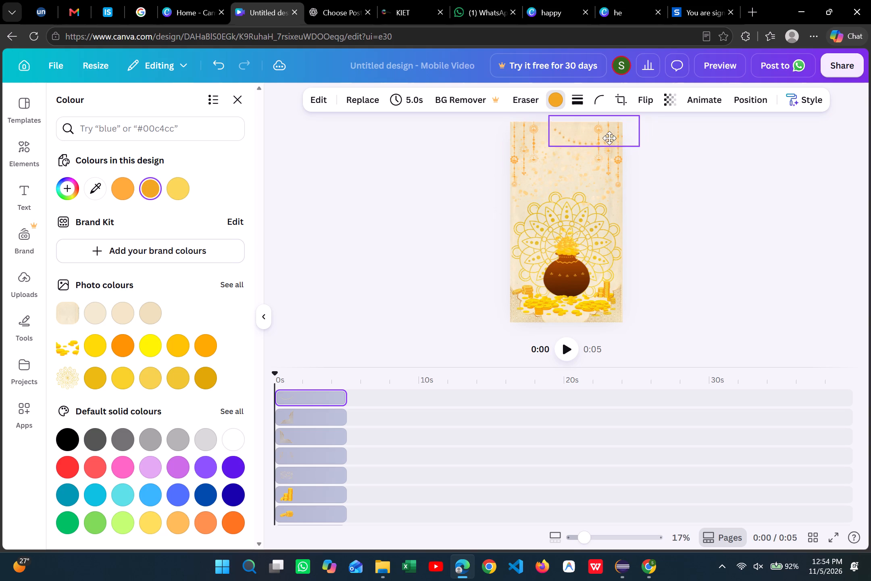
left_click_drag(609, 138, 551, 140)
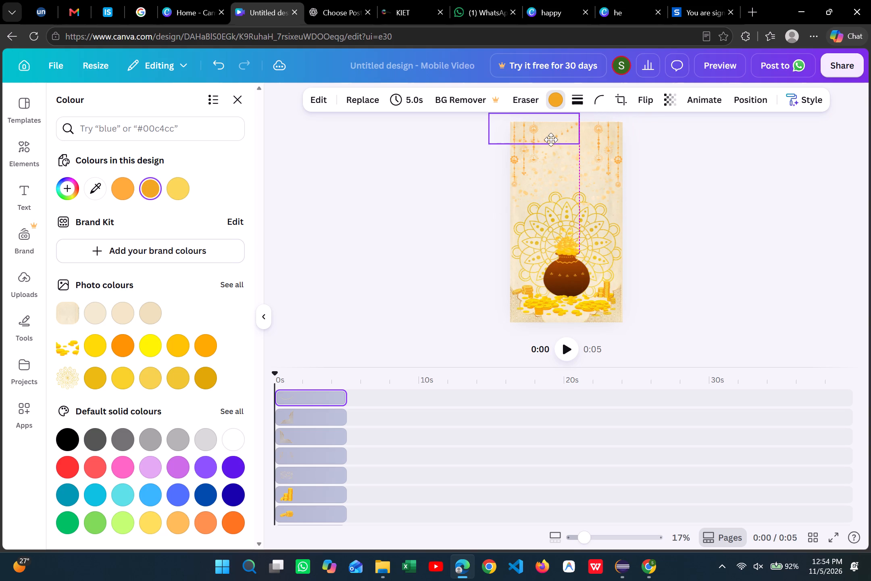
left_click_drag(551, 140, 542, 143)
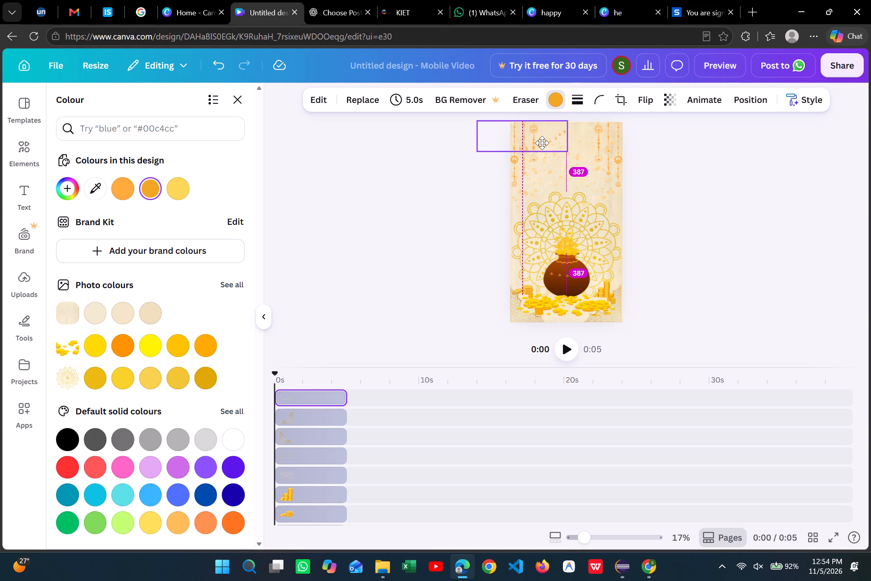
left_click_drag(542, 143, 541, 135)
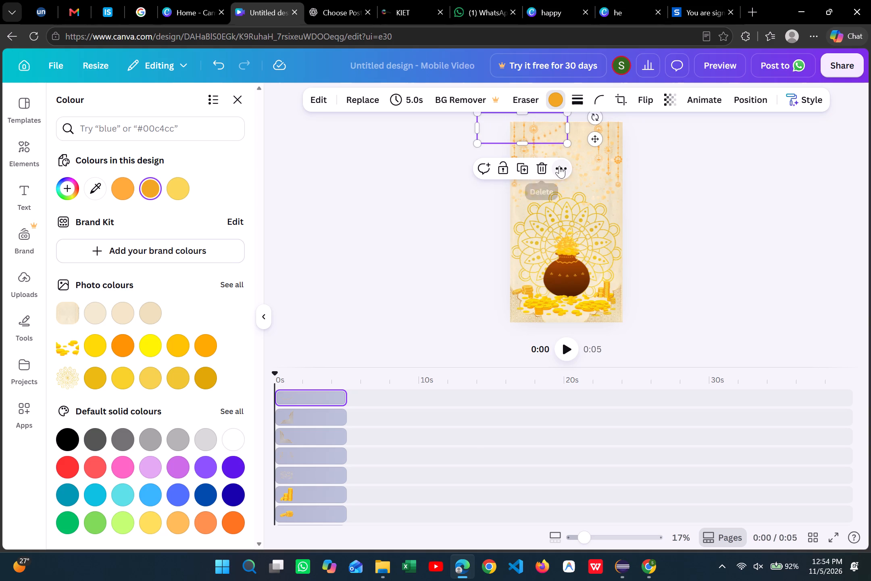
Duplicate the star garland and move the copy to the page's top-right corner, meeting the first garland at the centre.
left_click(560, 165)
left_click(595, 259)
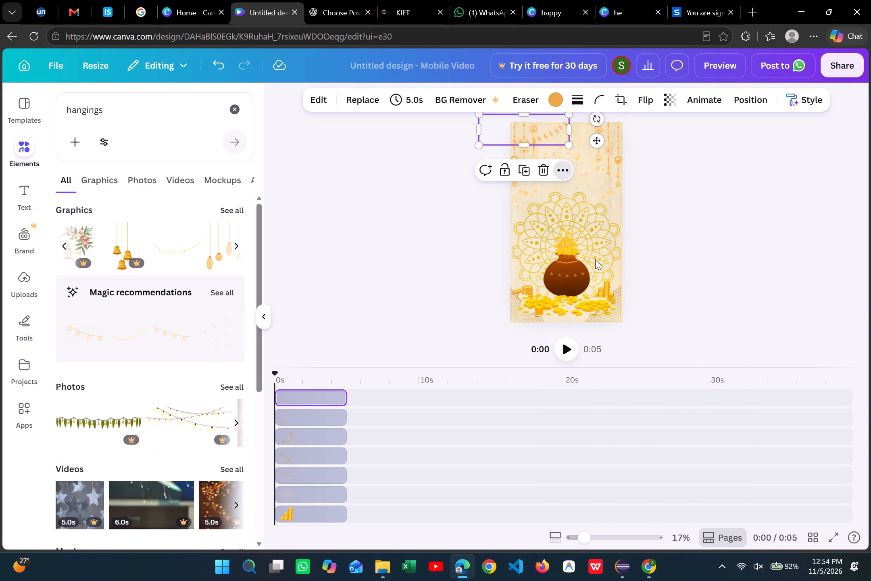
left_click_drag(537, 127, 617, 133)
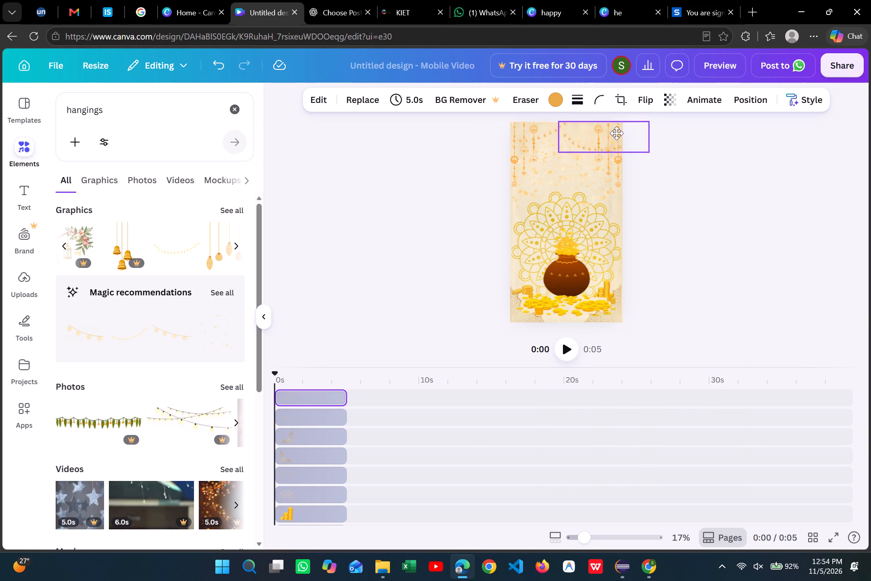
left_click_drag(617, 133, 621, 125)
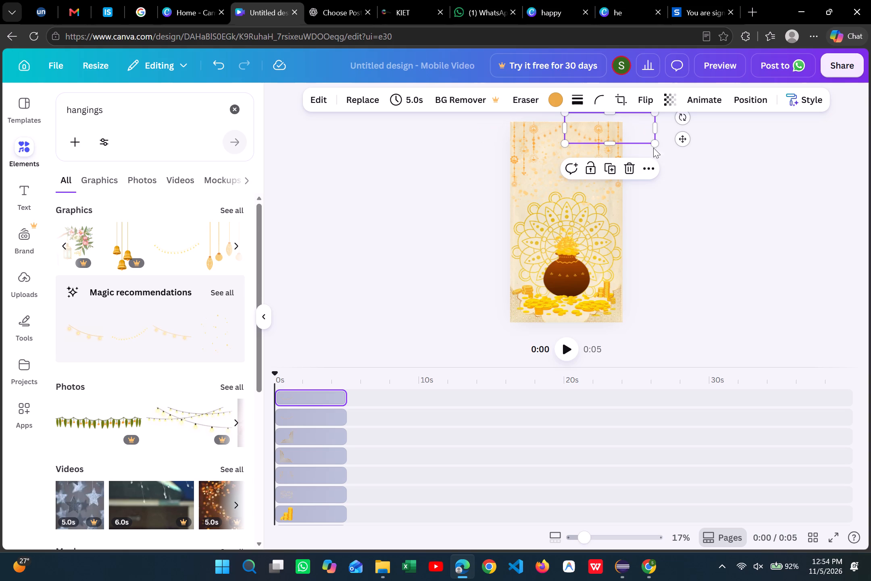
left_click(698, 183)
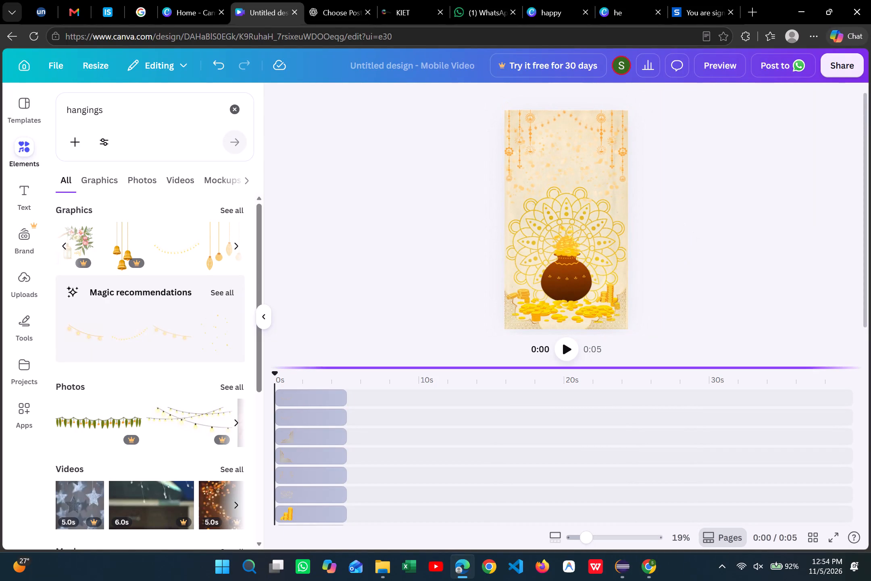
Add the hanging diya strands graphic from the hangings results and place it at the page's top centre, between the side hangings.
left_click_drag(640, 368, 642, 443)
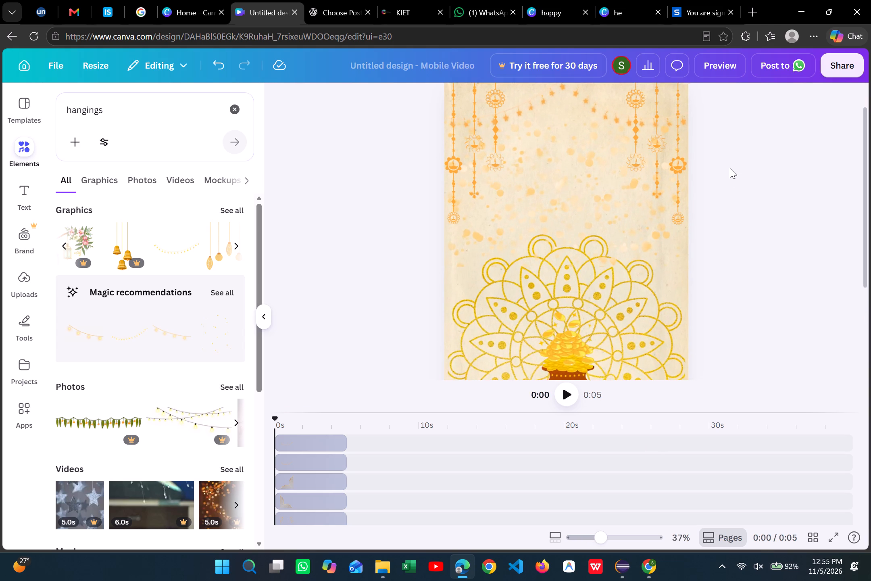
scroll(730, 168, "up", 2)
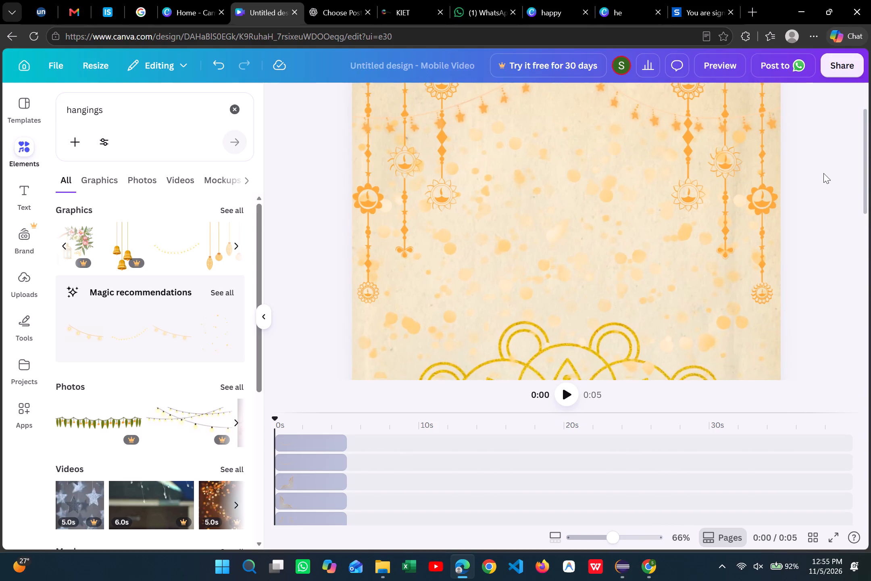
scroll(823, 173, "up", 1)
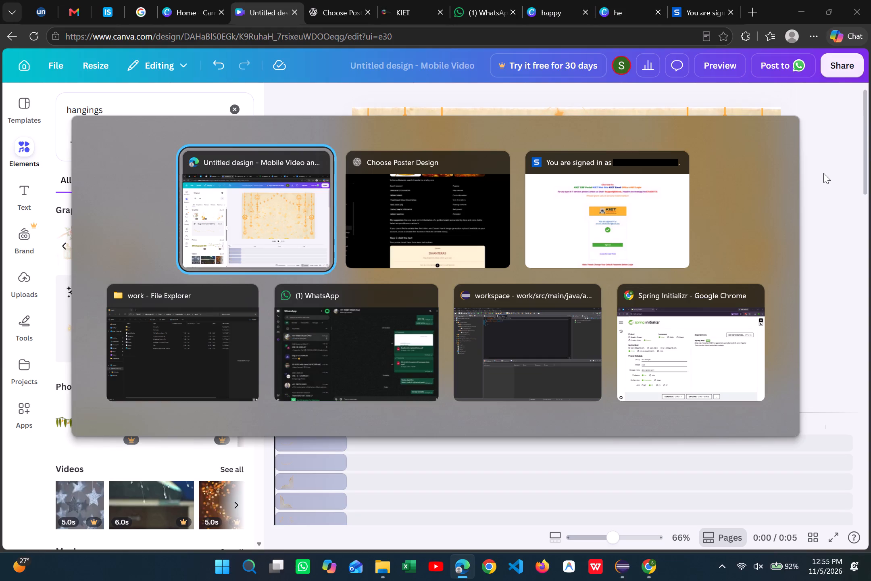
left_click(561, 14)
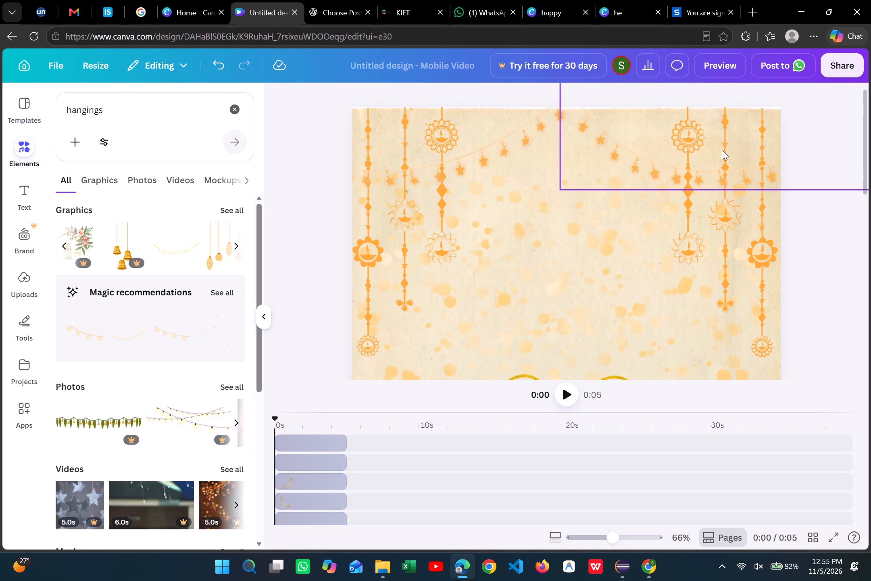
left_click(740, 226)
left_click(740, 226)
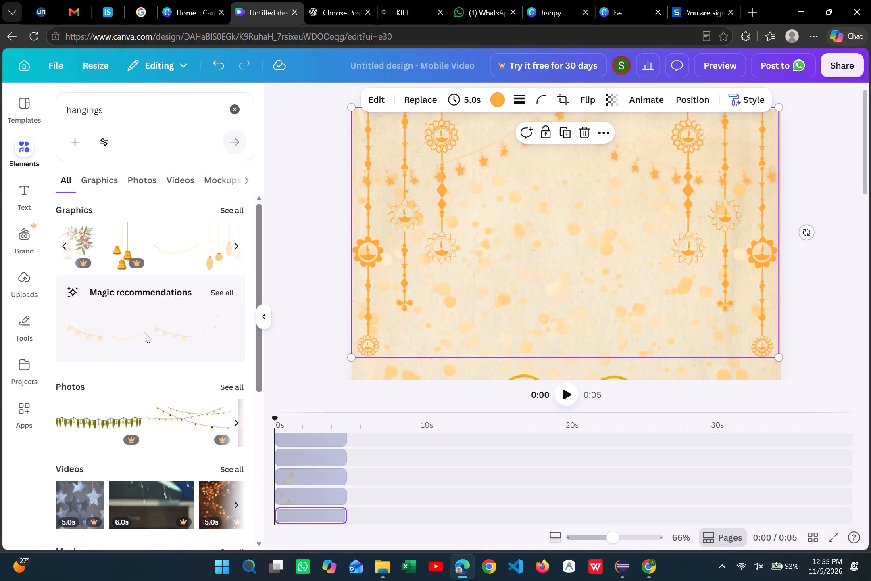
scroll(148, 234, "right", 2)
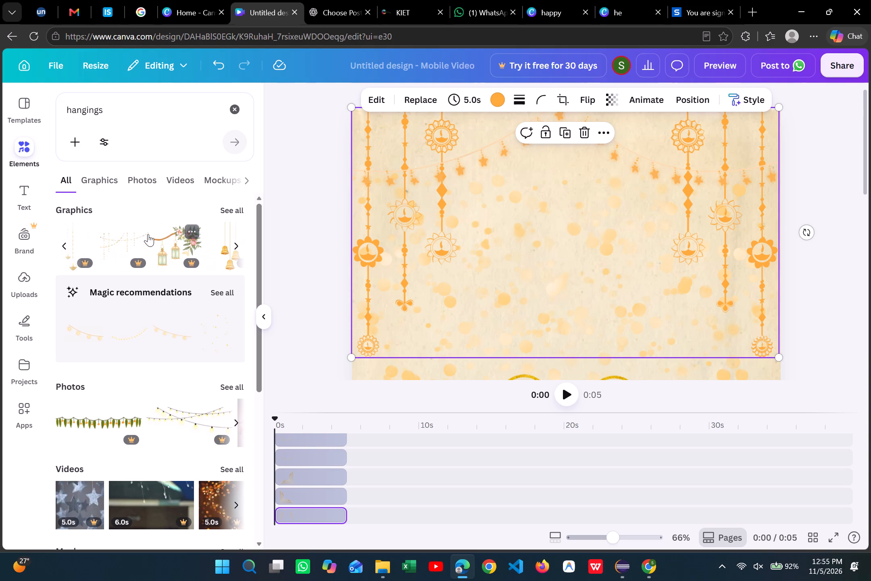
scroll(148, 234, "right", 4)
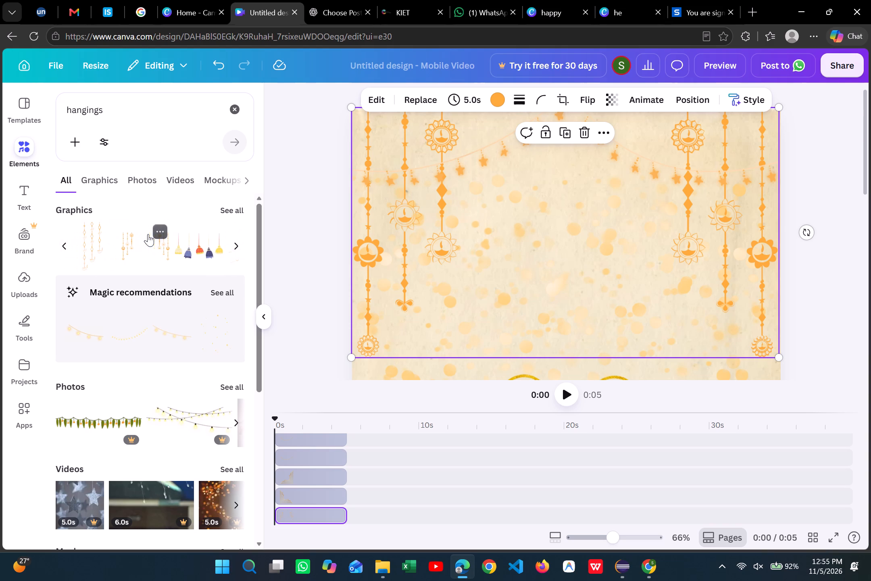
scroll(148, 234, "right", 1)
left_click(148, 234)
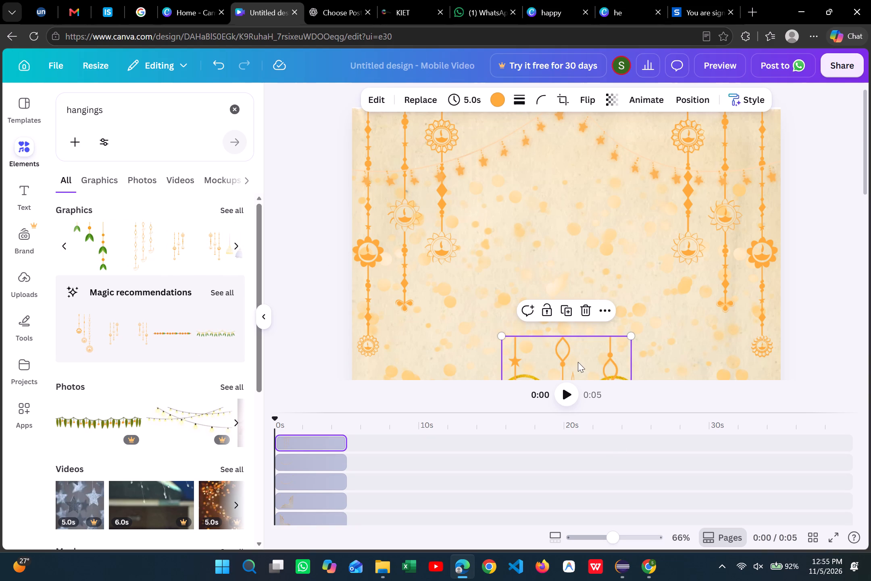
left_click_drag(578, 362, 573, 112)
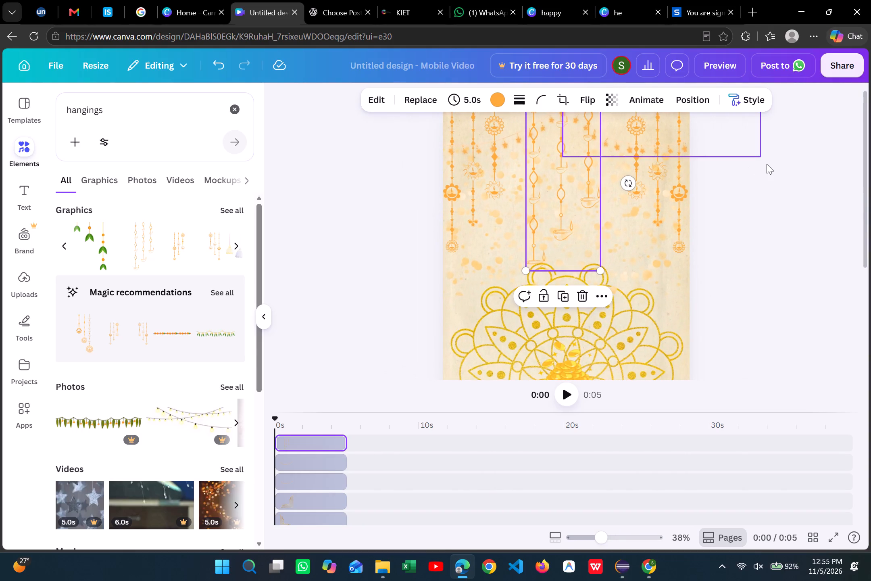
scroll(767, 164, "up", 1)
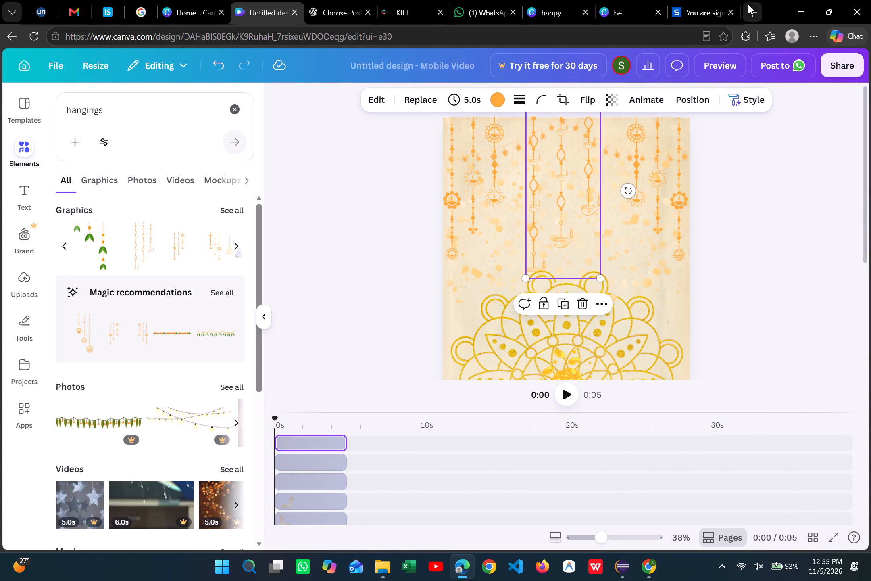
Search the web in a new browser tab for "kiit deemed to be university".
left_click(748, 4)
type("kiet dee")
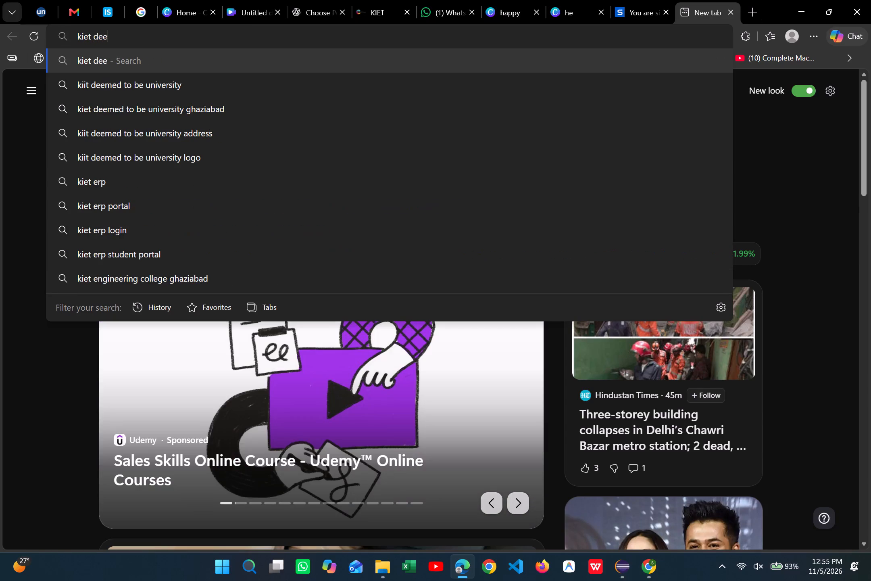
double_click(370, 87)
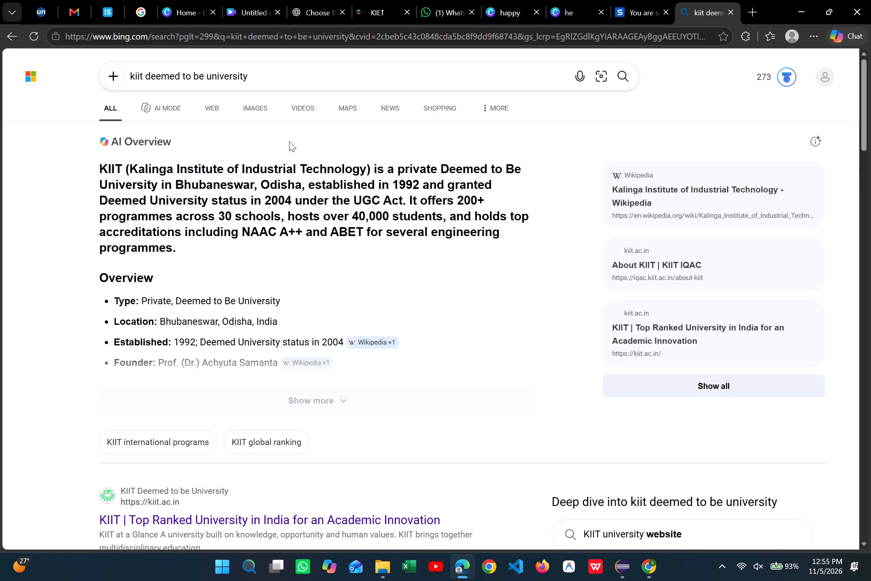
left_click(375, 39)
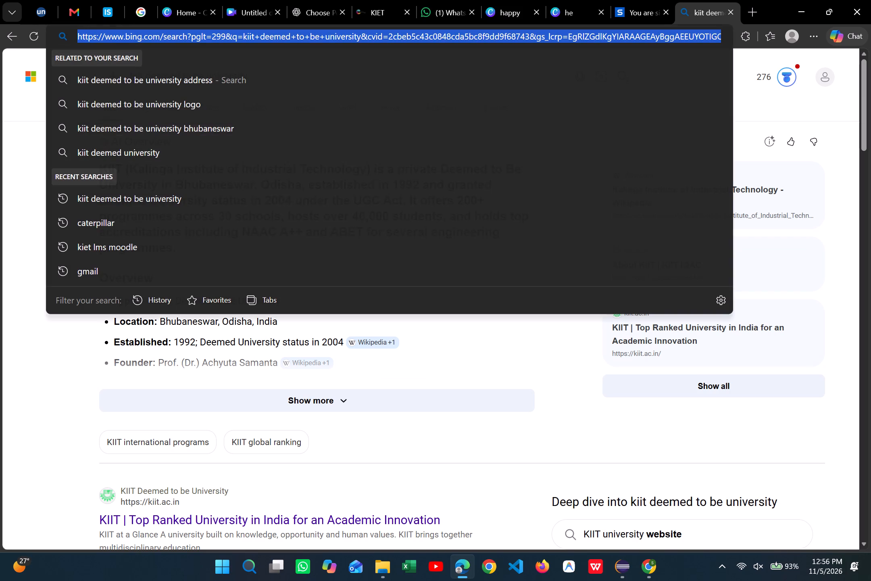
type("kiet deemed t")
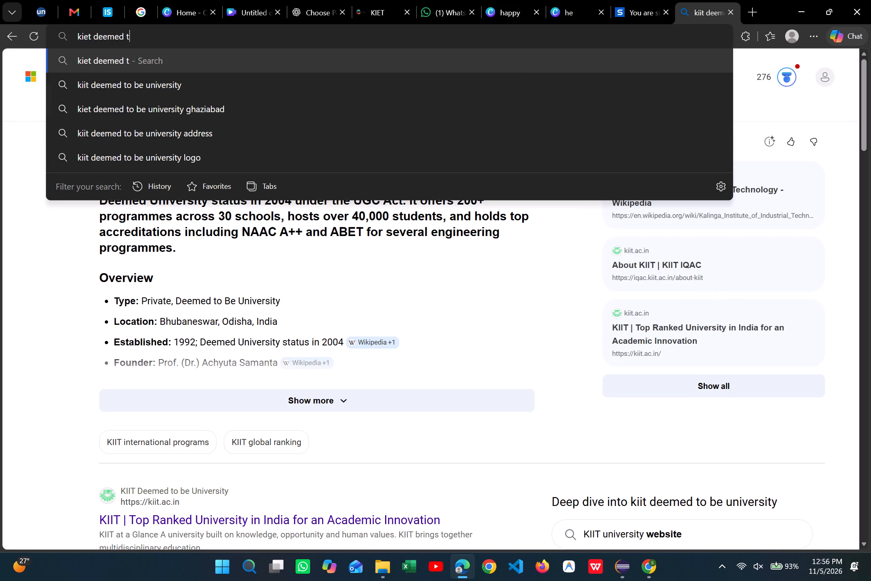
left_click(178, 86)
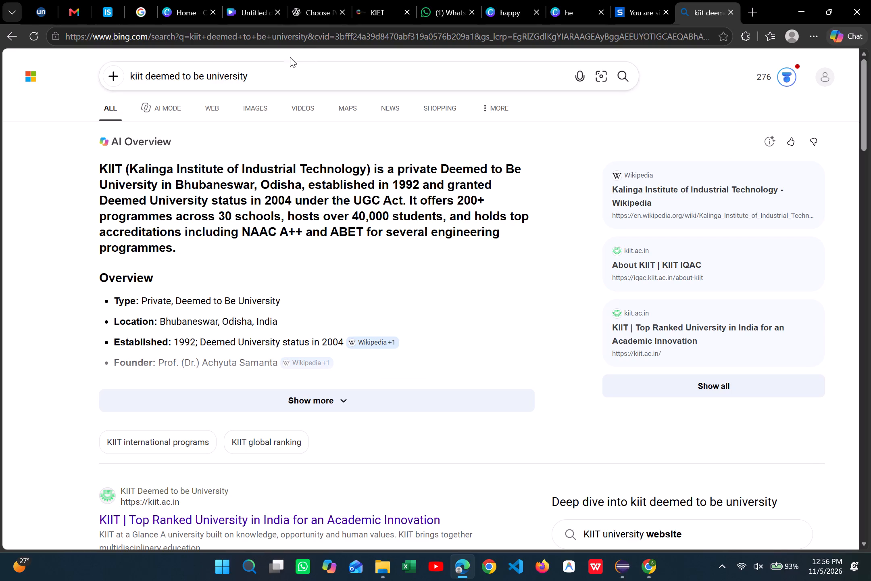
Search the web for "kiet deemed to be university ghaziabad logo".
left_click(294, 36)
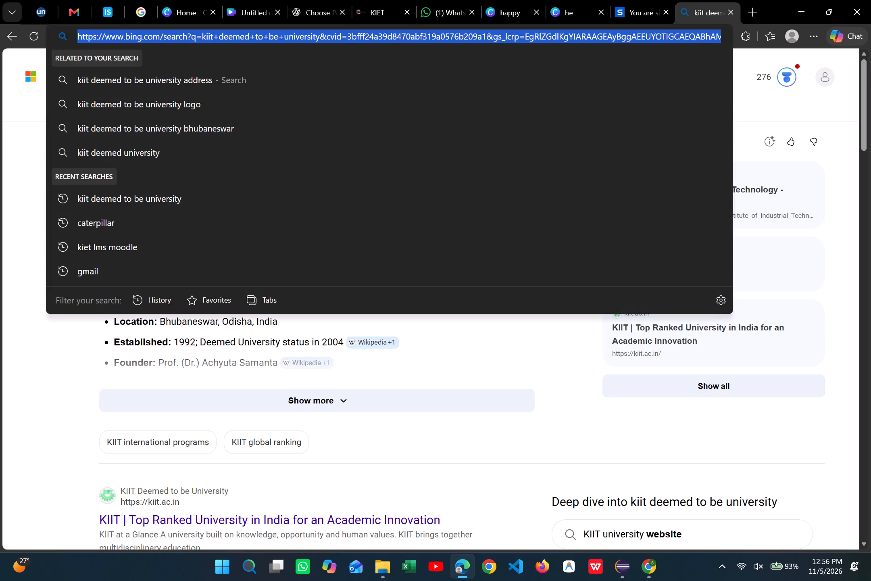
type("kiet deemed to be universot")
key("BackSpace")
key("BackSpace")
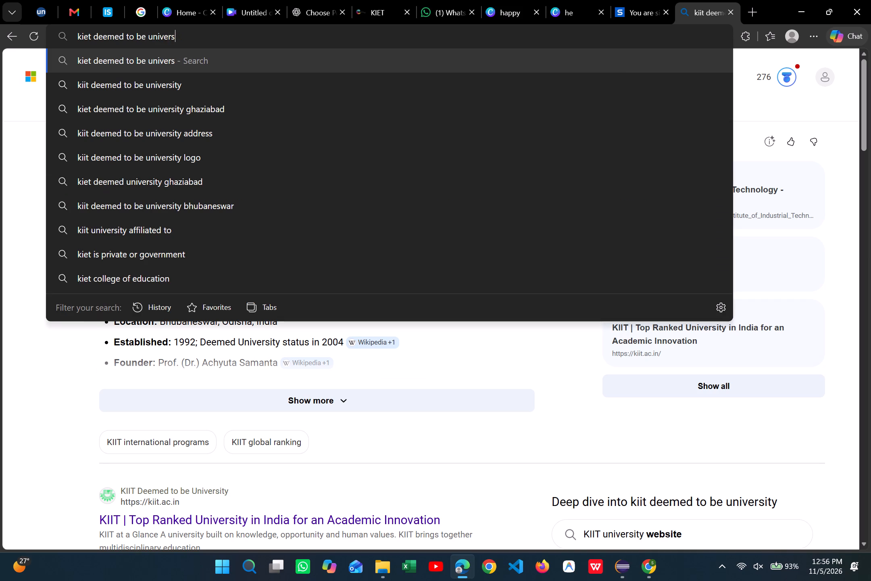
type("ity ghazi")
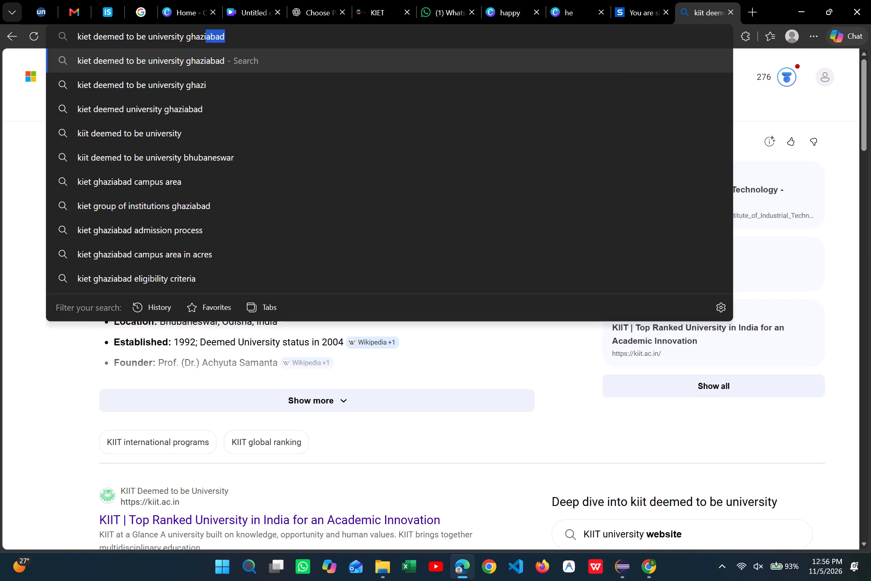
key("Tab")
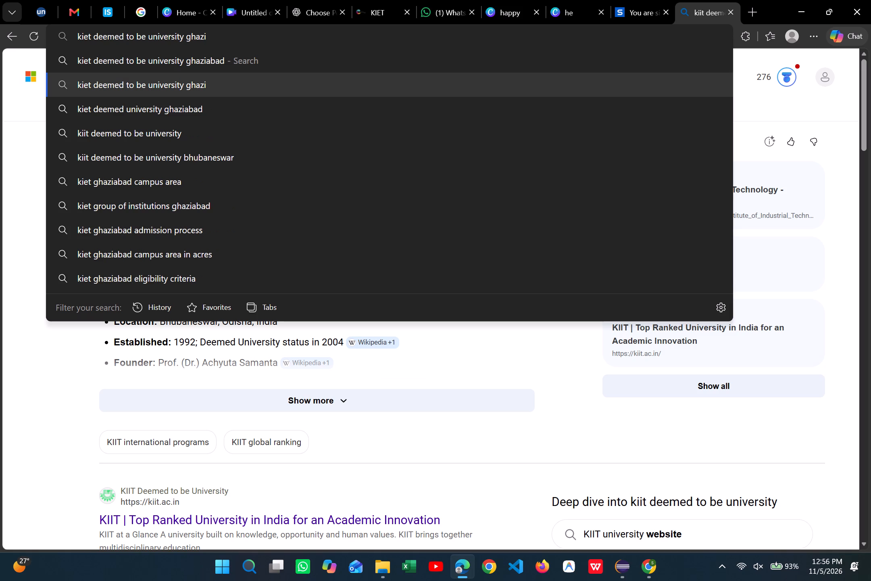
left_click(234, 32)
key("a")
type("bad")
key("space")
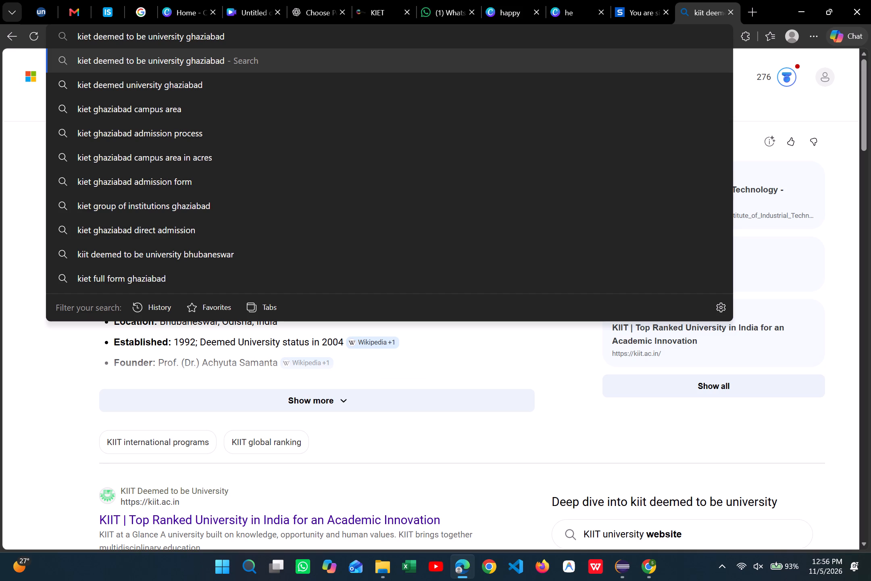
type("logo")
key("Return")
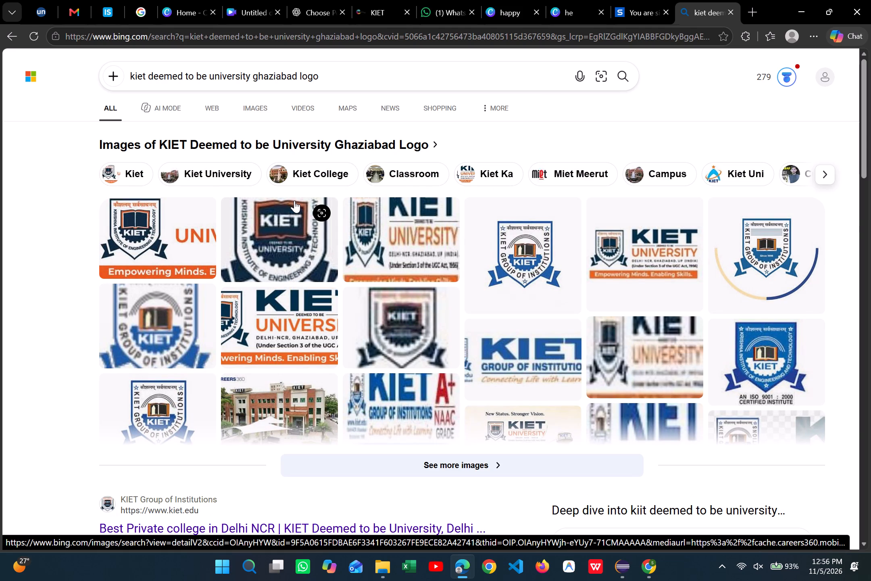
Preview the first and third KIET University logo images from the first row of image results, closing each preview.
left_click(170, 234)
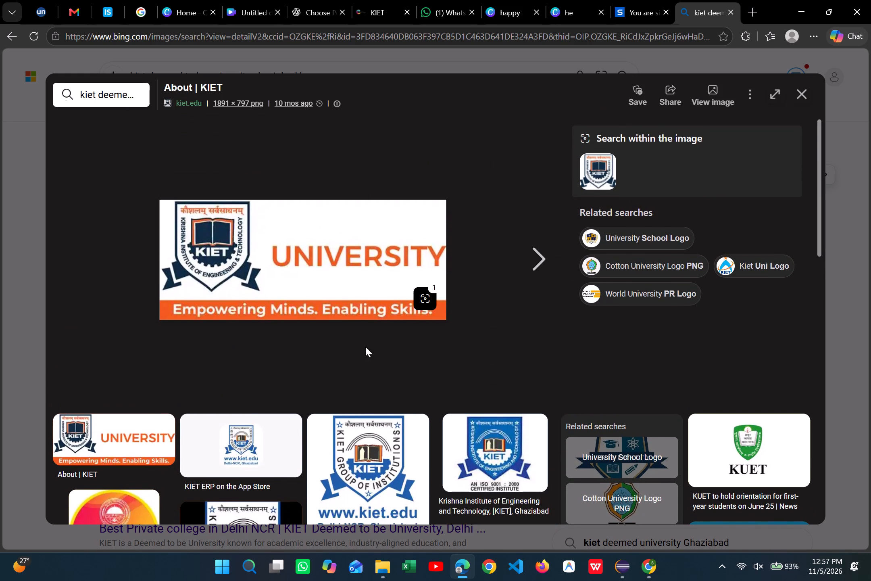
left_click(800, 97)
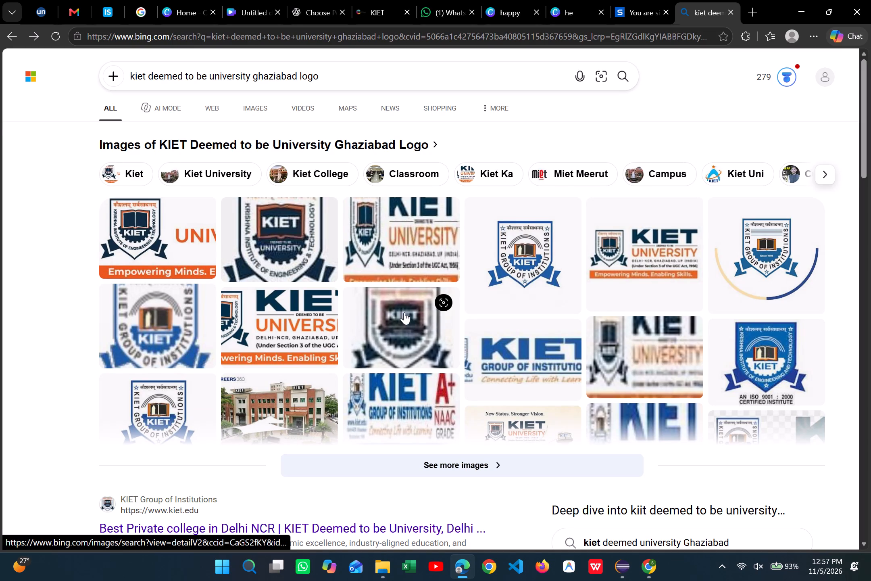
left_click(410, 247)
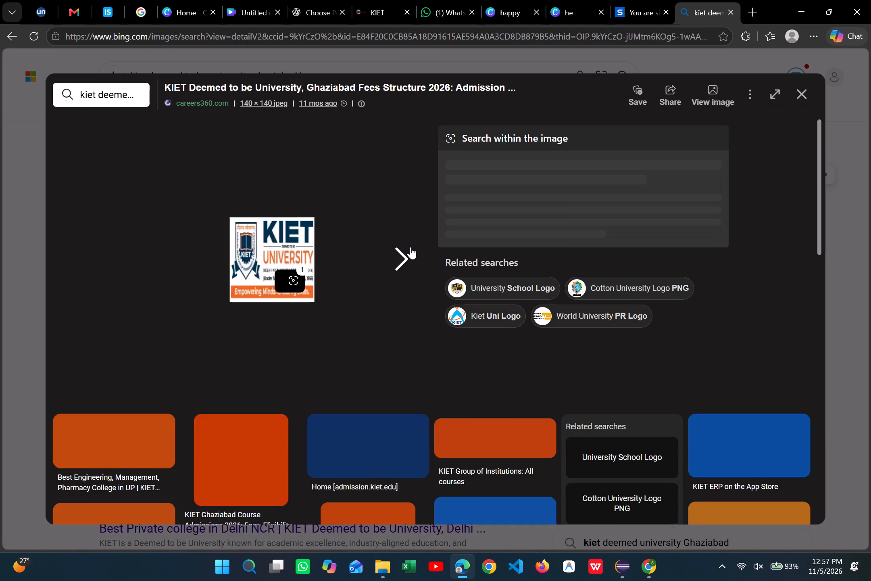
left_click(802, 94)
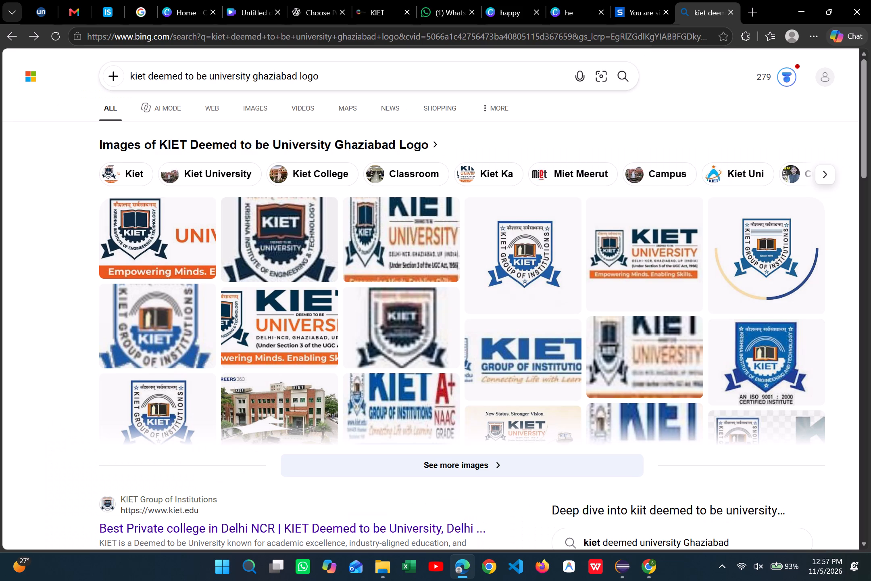
Open the kiet.edu website in the same browser tab.
left_click(633, 34)
type("kiet.ed")
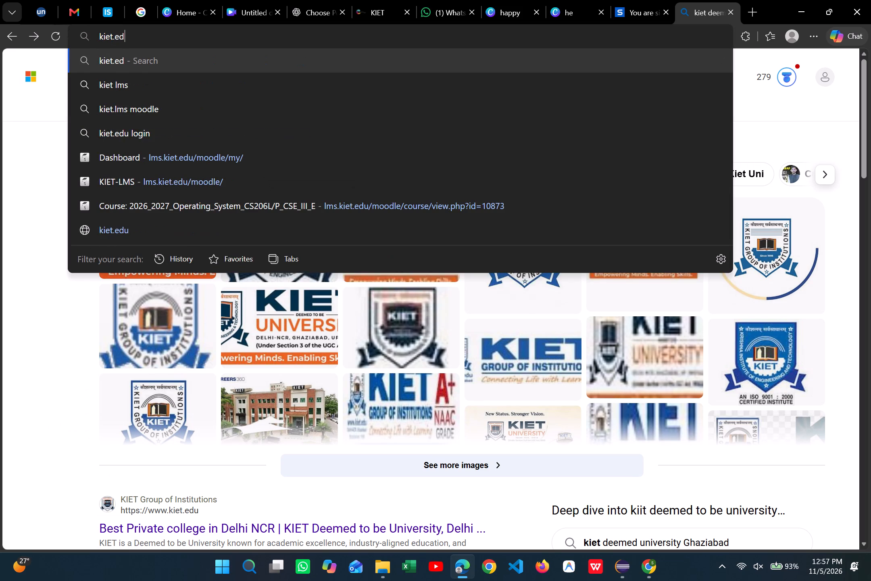
key("u")
key("Return")
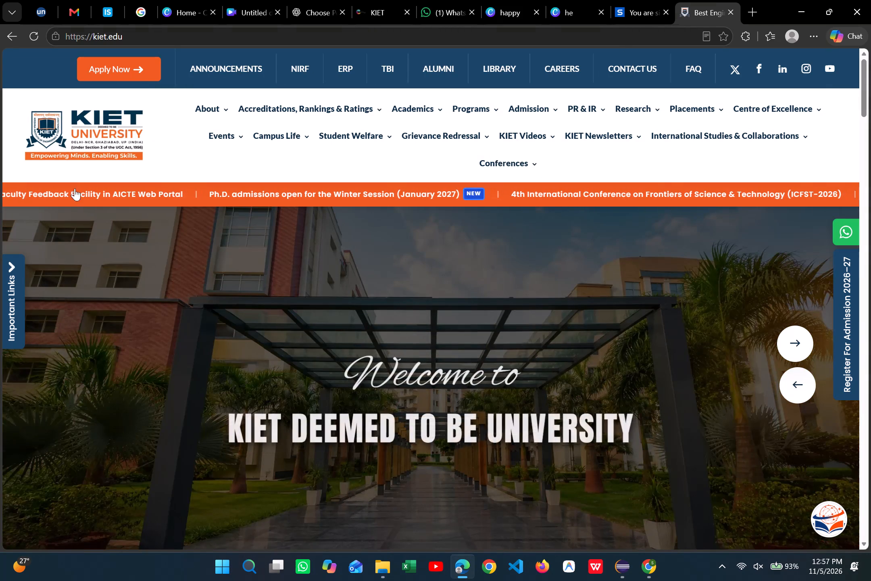
Inspect the KIET University logo in the website header up close and copy the logo image.
scroll(113, 131, "right", 1)
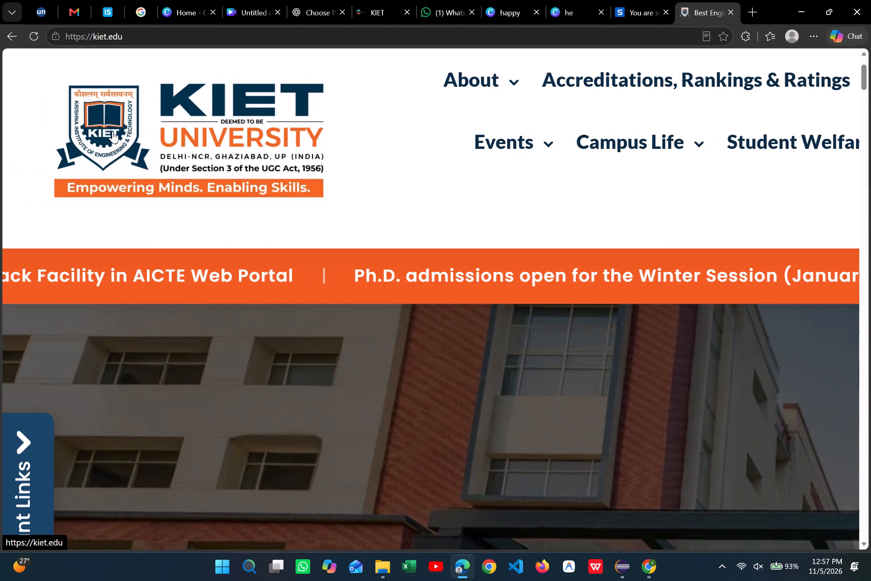
scroll(113, 131, "right", 3)
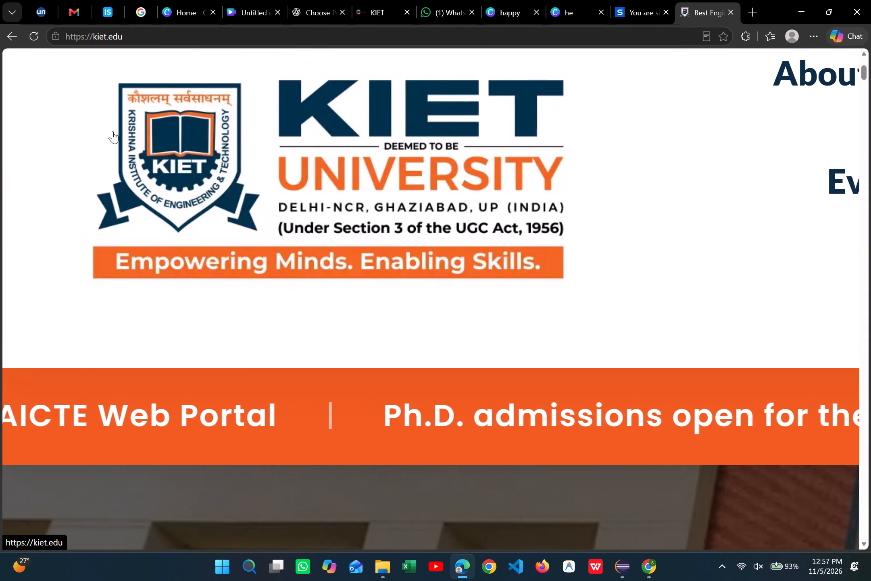
scroll(113, 131, "right", 1)
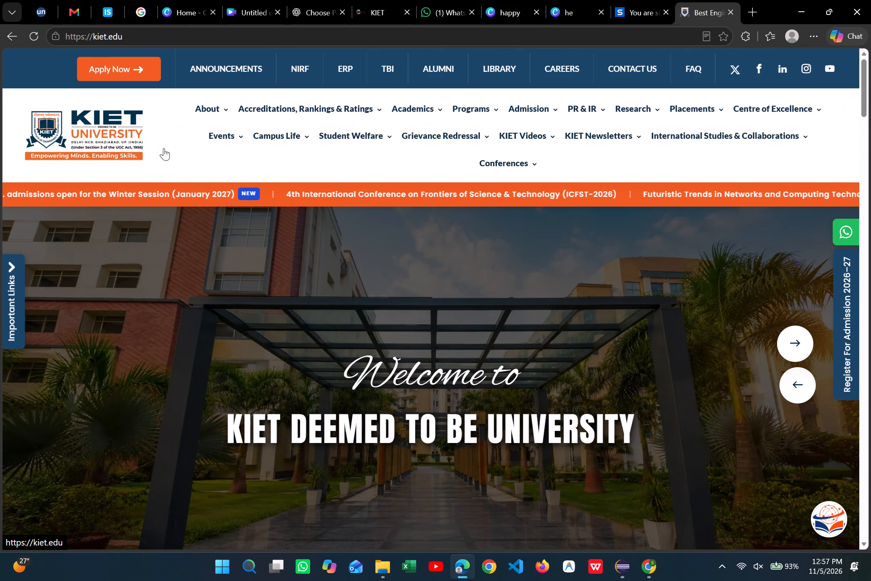
left_click(71, 136)
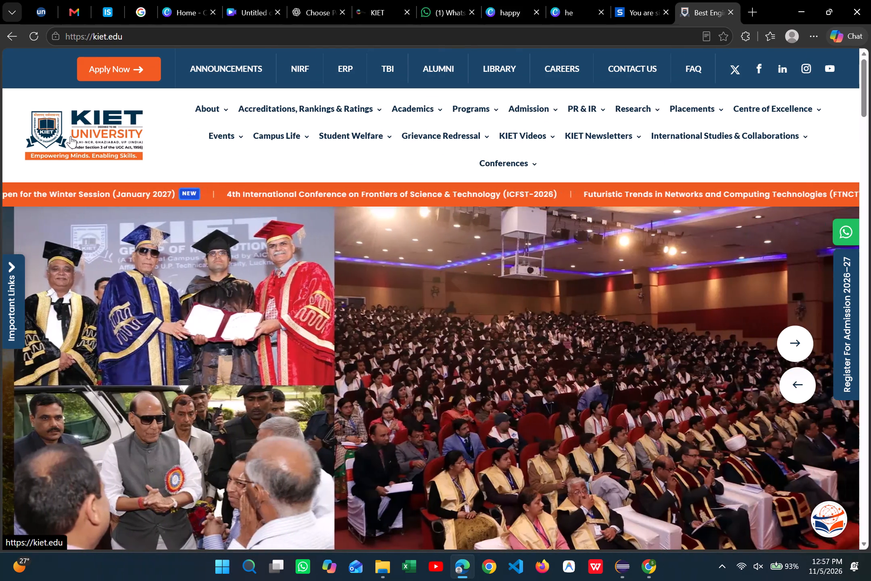
right_click(71, 136)
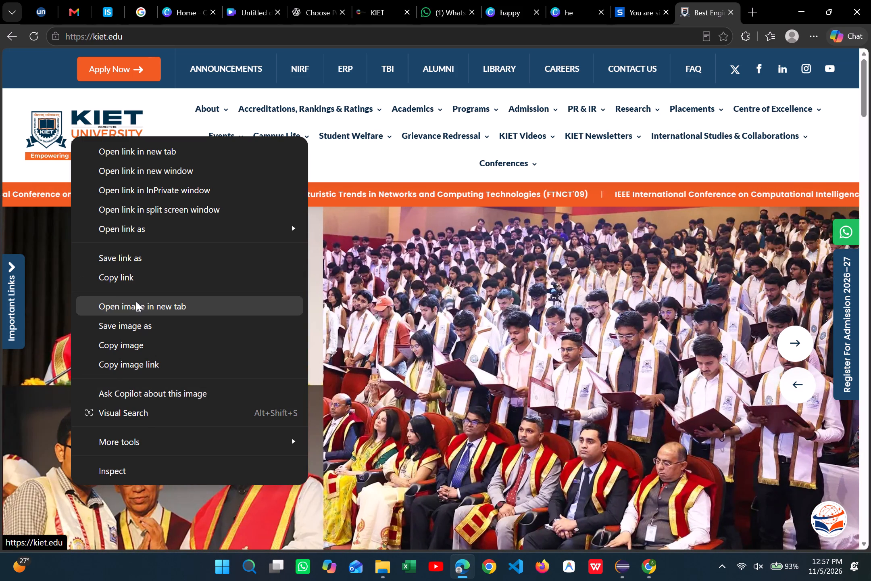
left_click(140, 341)
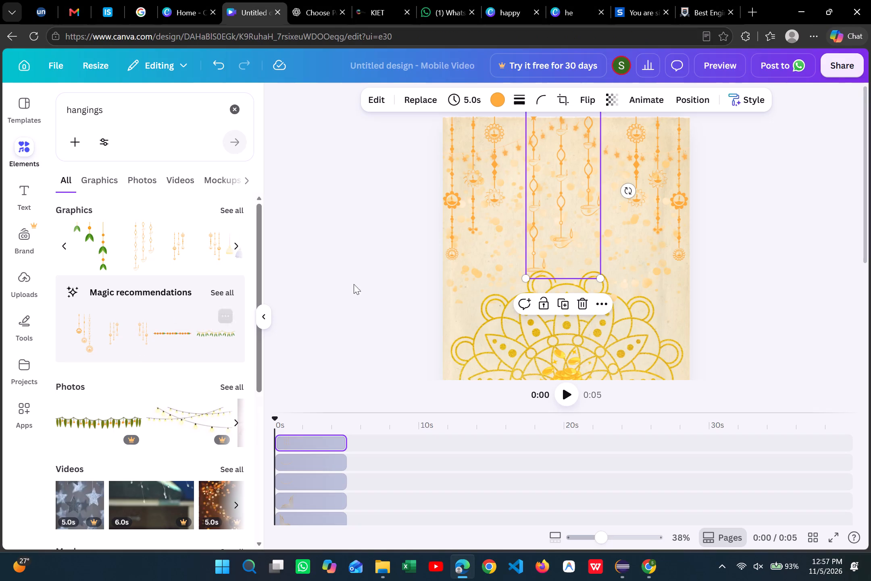
Return to the Canva mobile video design and delete the hanging diya strands graphic at the page's top centre.
left_click(580, 297)
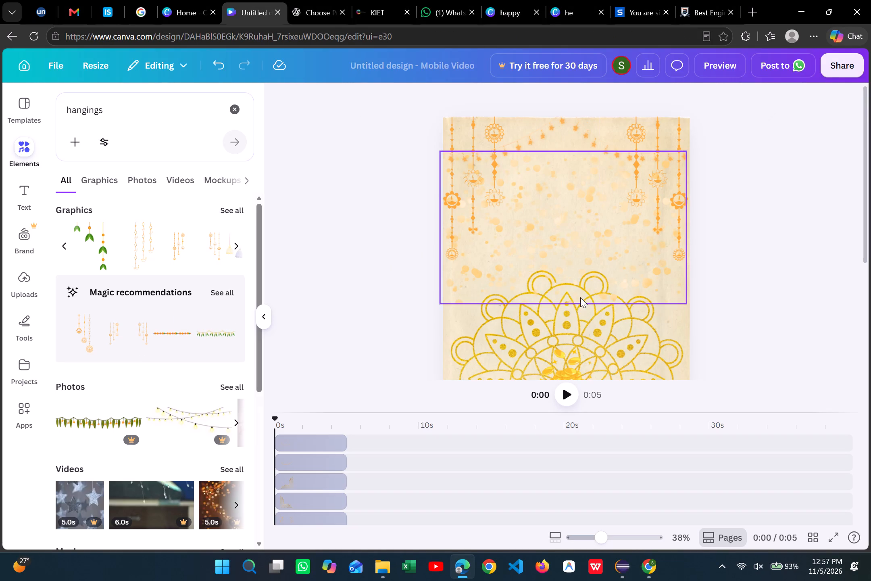
Paste the copied KIET University logo onto the page and move it up between the side hangings, below the star garlands.
key("ctrl+v")
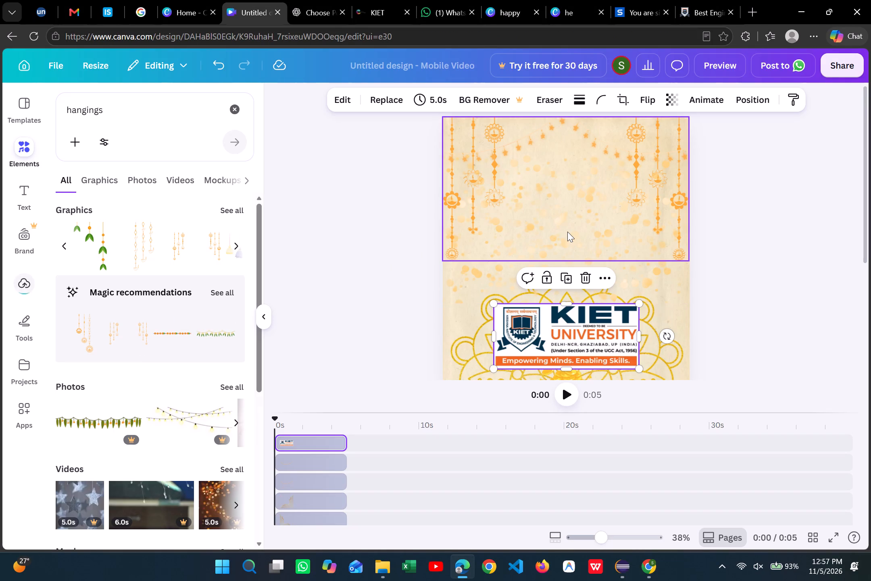
left_click_drag(587, 338, 579, 190)
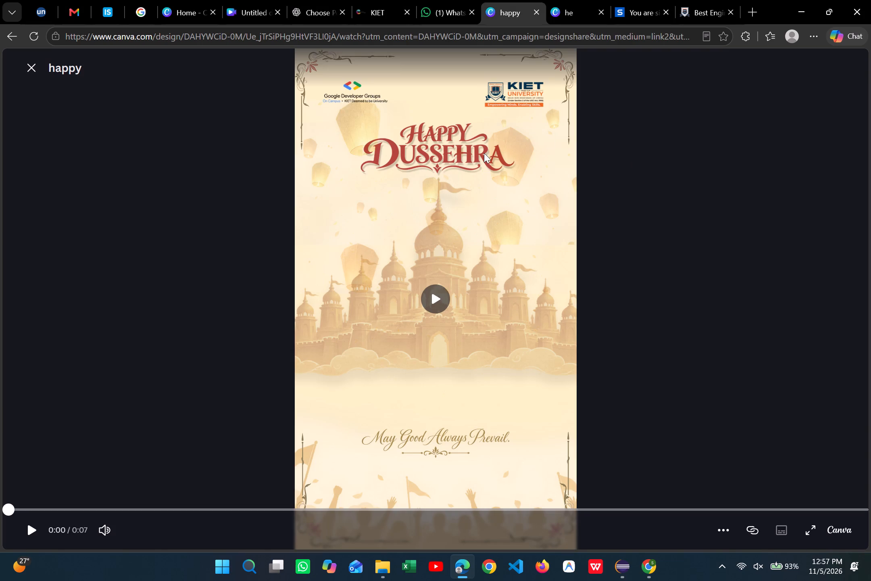
Examine the logos and their placement at the top of the Happy Dussehra reference design.
scroll(484, 153, "up", 4)
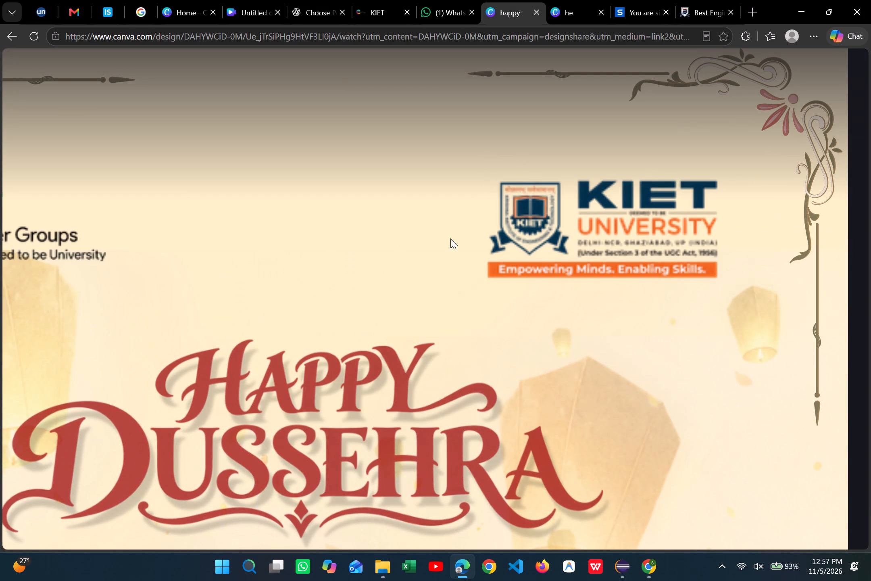
scroll(427, 351, "right", 5)
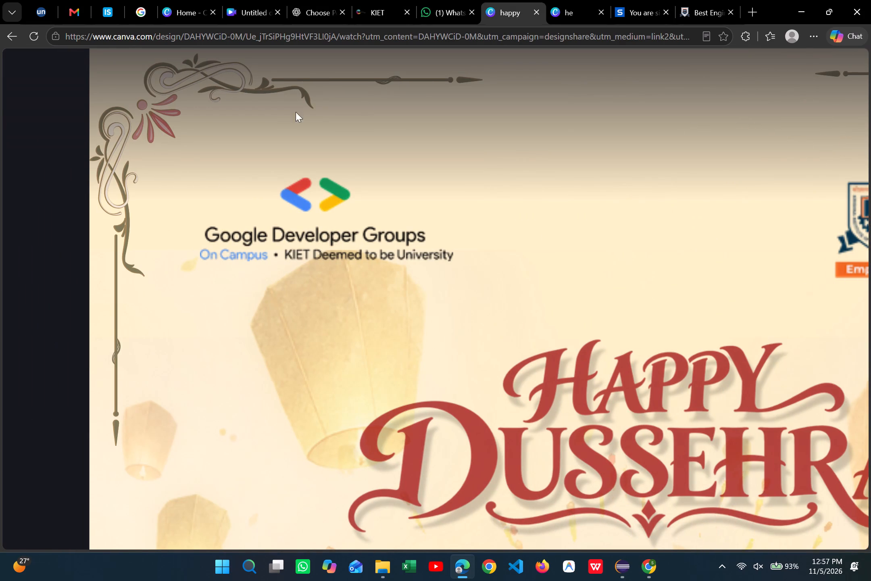
scroll(167, 328, "left", 5)
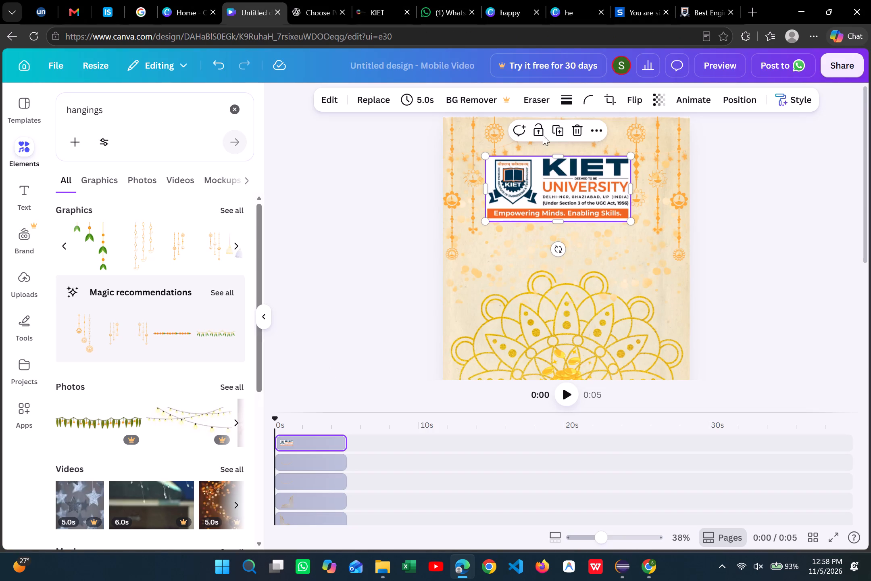
Erase a strip of the KIET logo's white background between the crest and the lettering with the Pixel Eraser.
left_click(534, 191)
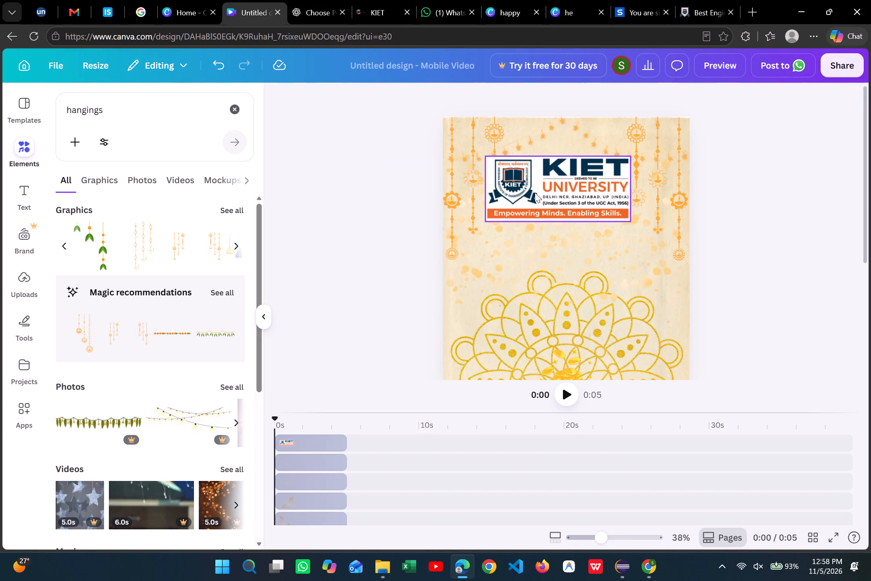
left_click(535, 193)
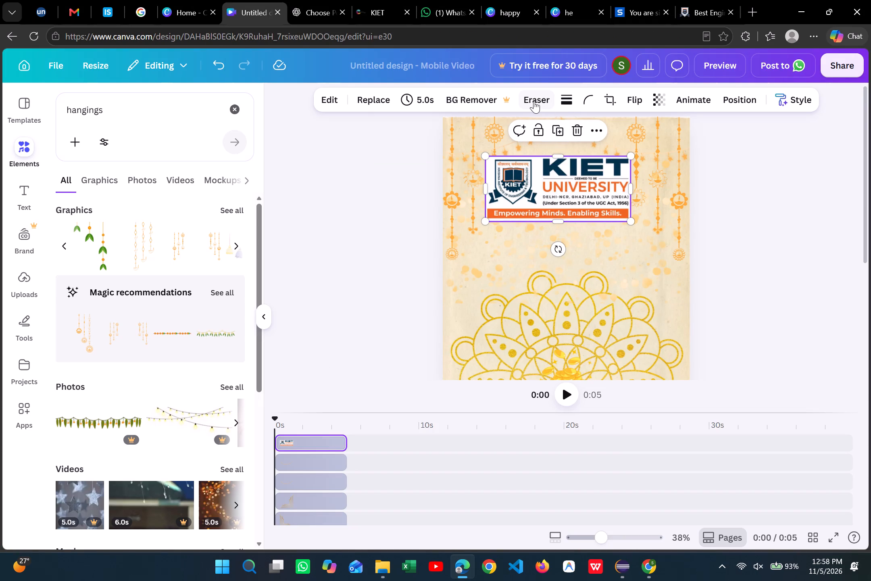
left_click(534, 101)
left_click(522, 150)
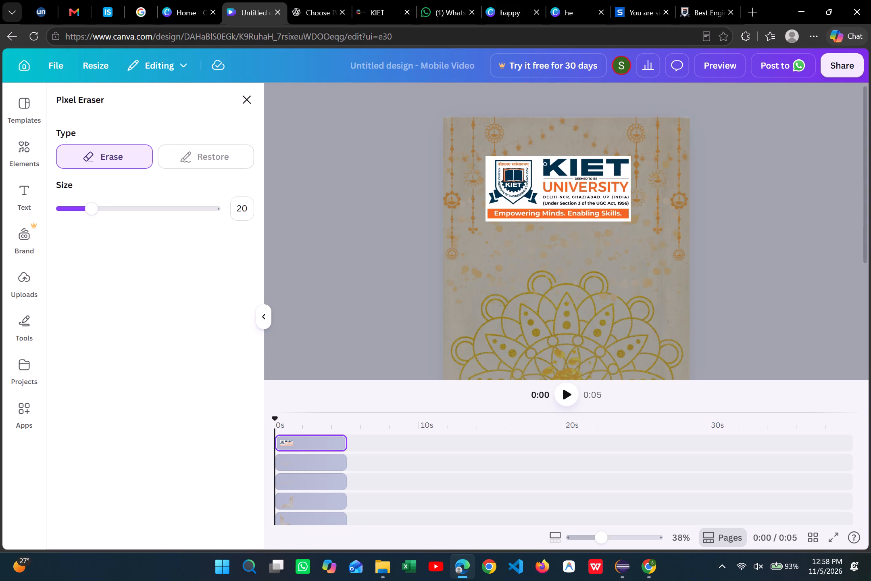
left_click(538, 173)
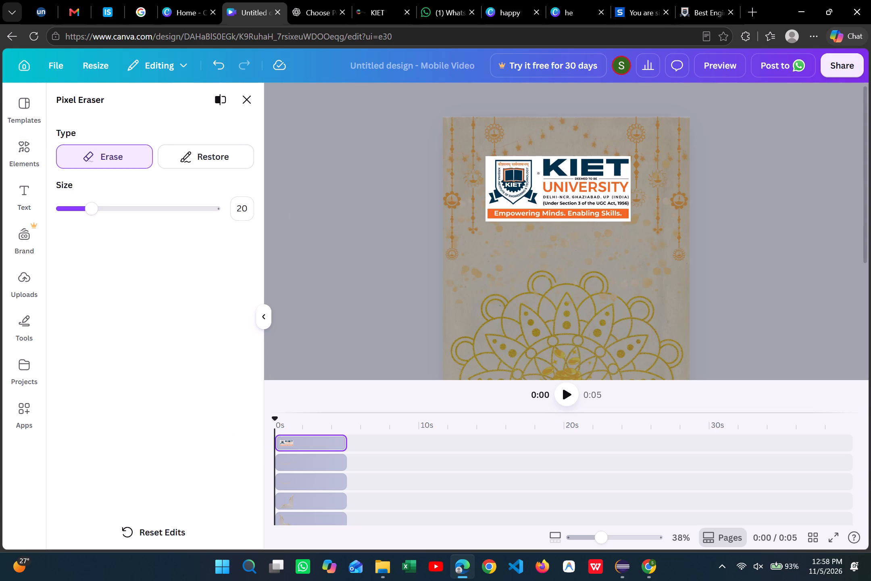
left_click(538, 173)
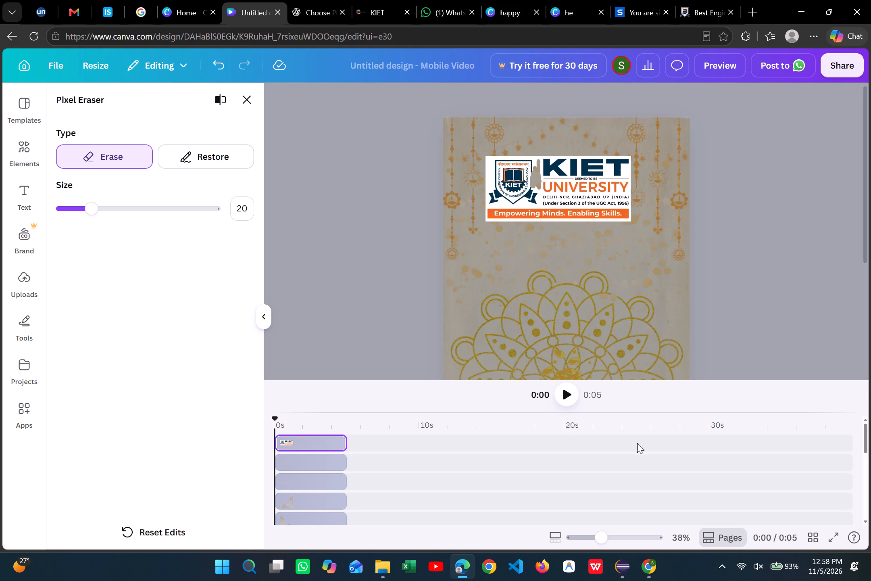
Leave the Pixel Eraser and delete the partly erased KIET University logo from the page.
left_click(210, 146)
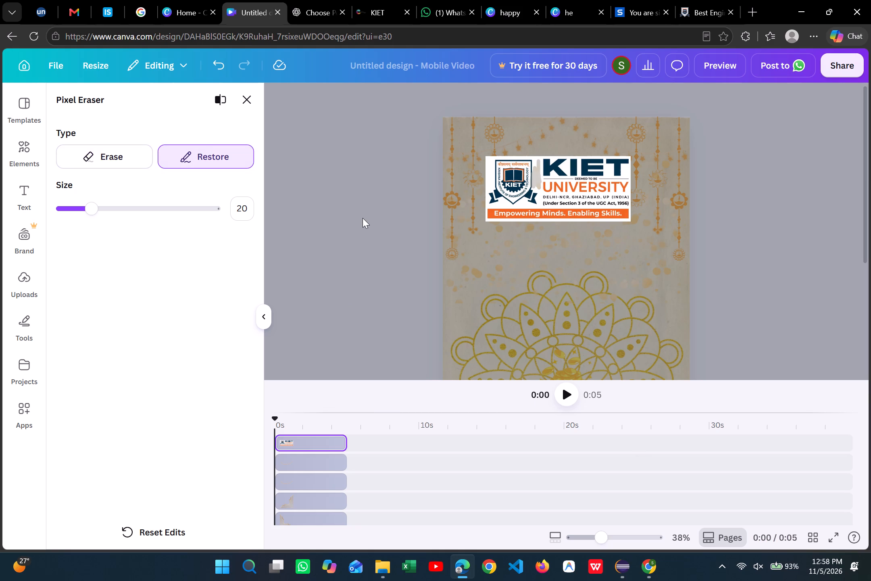
left_click(363, 218)
left_click(731, 176)
scroll(731, 176, "right", 8)
left_click(228, 97)
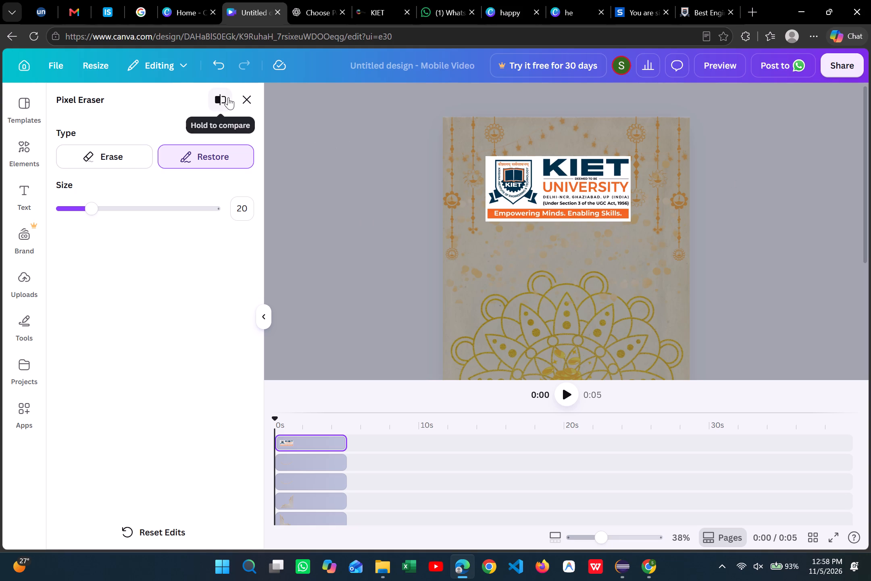
left_click(243, 104)
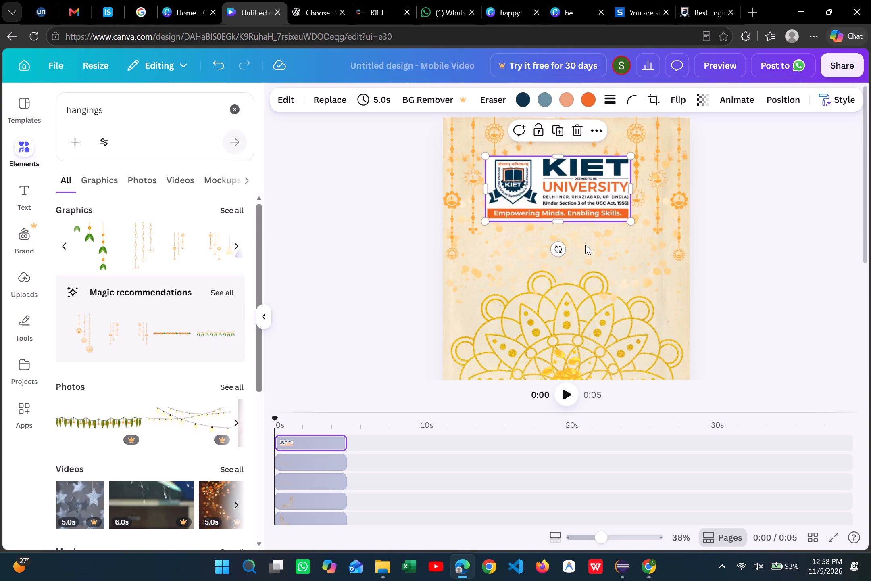
left_click_drag(571, 198, 550, 208)
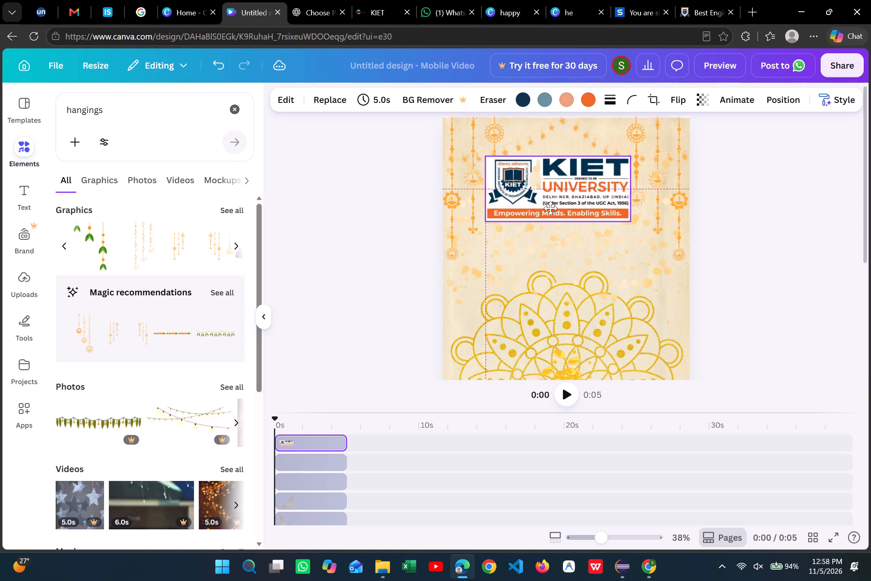
left_click_drag(550, 208, 548, 210)
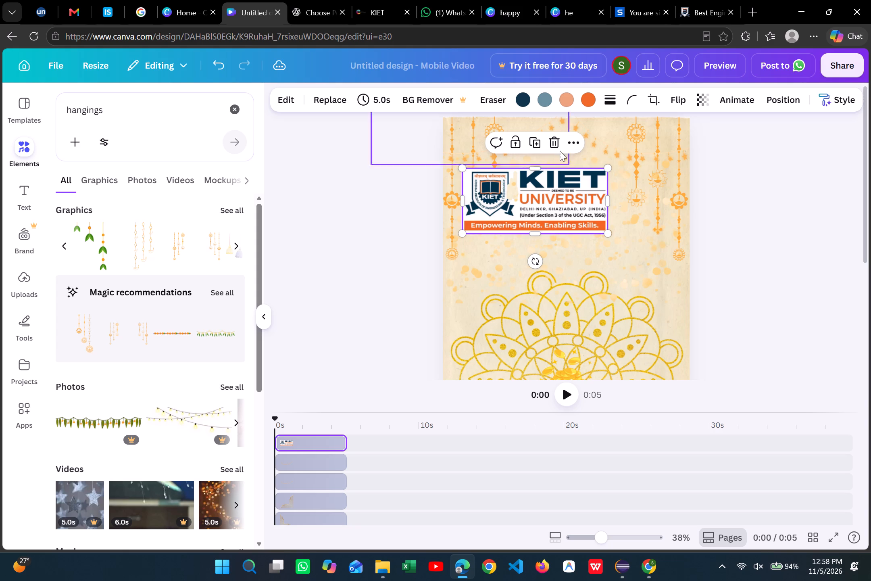
left_click(557, 145)
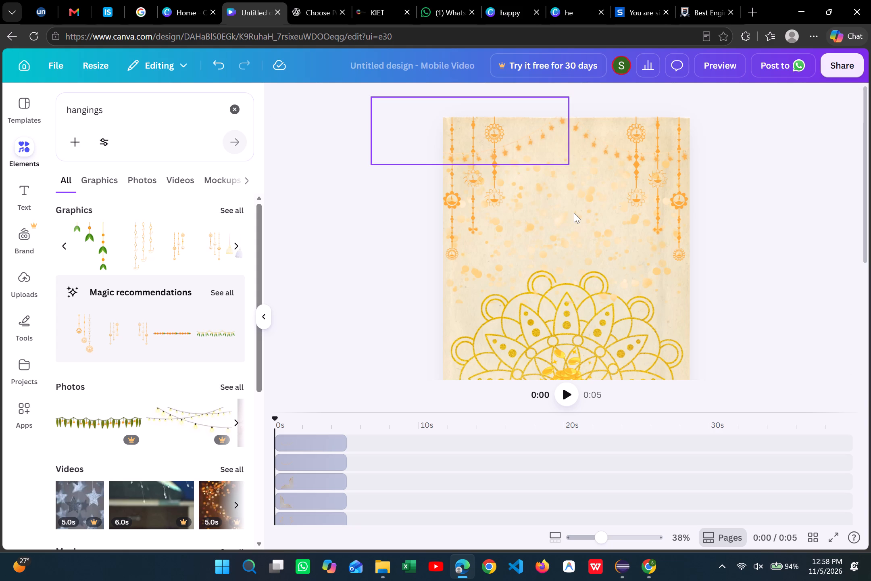
Paste a fresh copy of the KIET logo, move it up below the star garlands and shrink it to about 312 × 140.
key("ctrl+v")
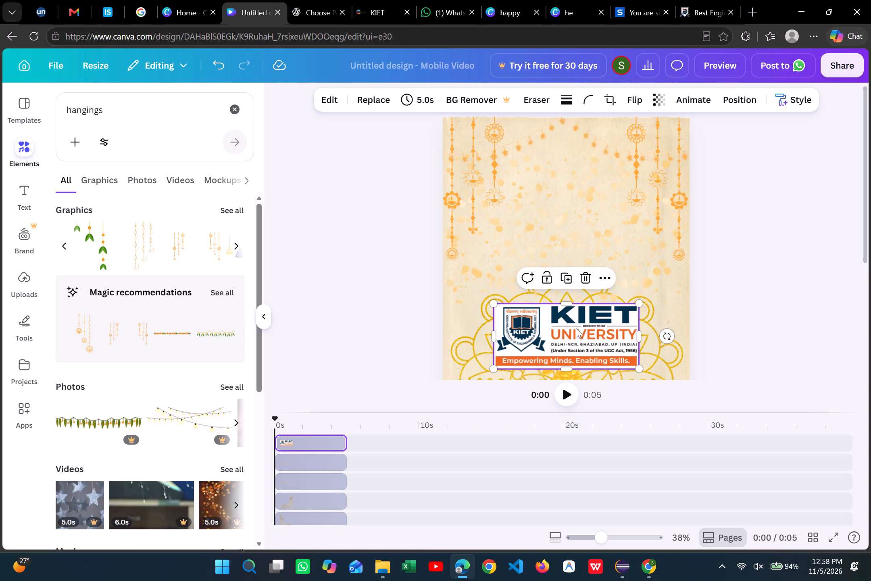
left_click_drag(576, 328, 575, 324)
left_click_drag(575, 324, 606, 200)
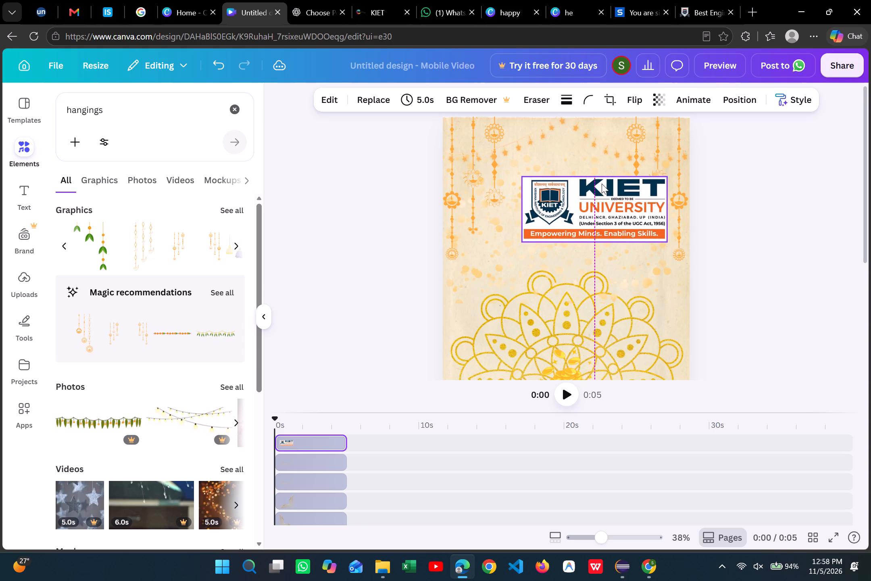
left_click(596, 176)
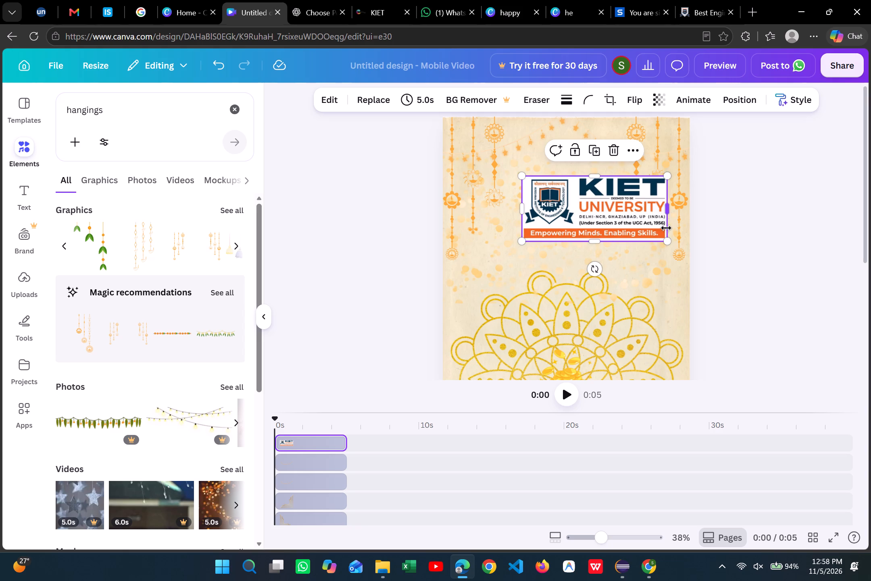
left_click_drag(668, 238, 600, 190)
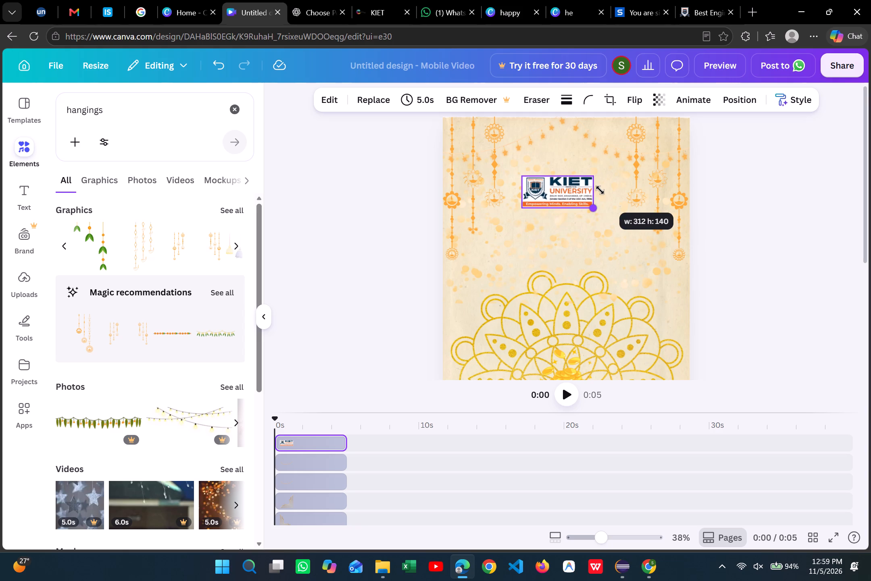
left_click_drag(600, 190, 601, 190)
Set the logo aside at the page's centre and lower the side diya hangings so they start beneath the star garlands.
left_click_drag(567, 194, 658, 144)
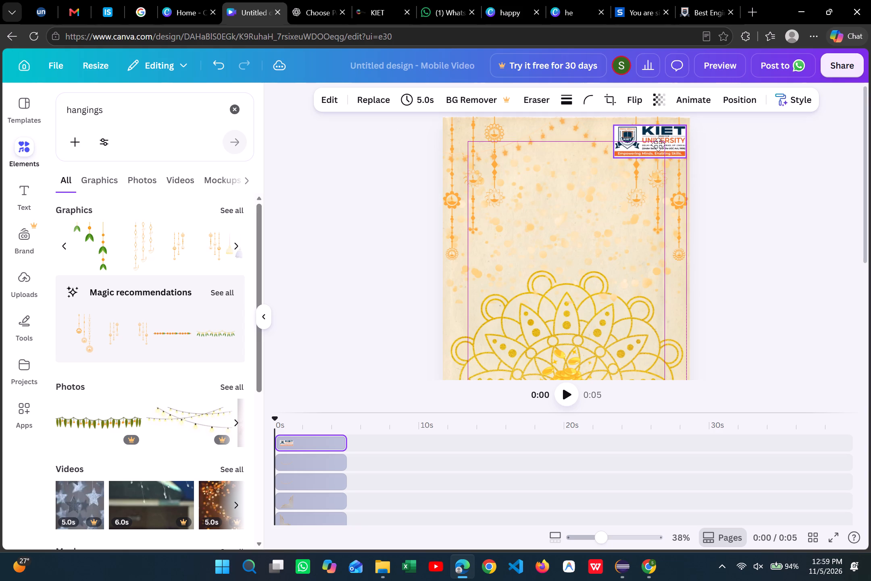
left_click_drag(658, 144, 626, 242)
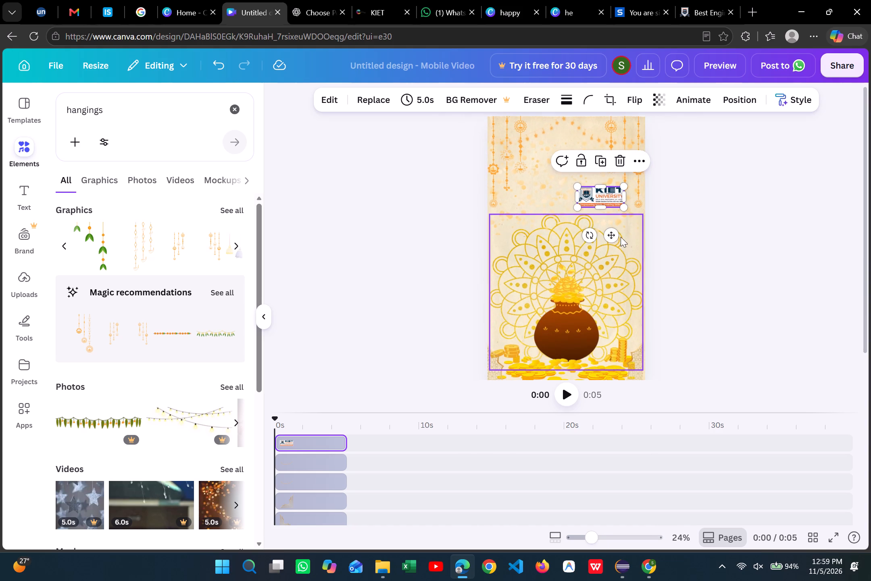
left_click_drag(607, 197, 598, 167)
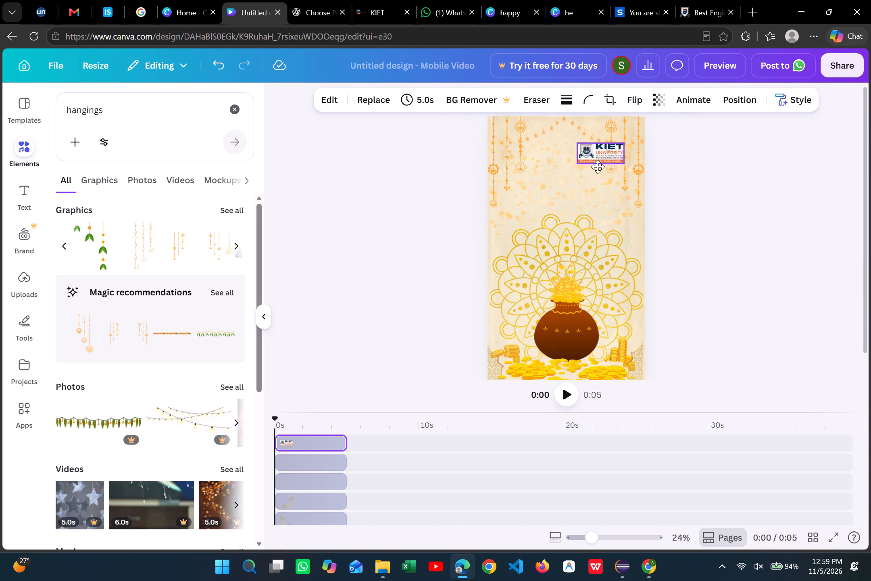
left_click_drag(598, 167, 566, 192)
left_click_drag(628, 159, 631, 186)
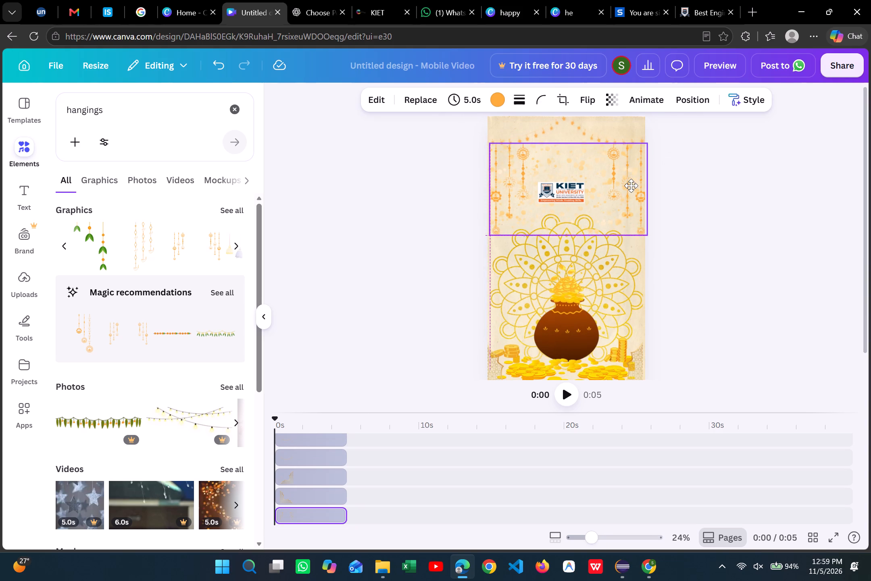
left_click_drag(631, 186, 628, 185)
Move the KIET logo into the page's top-right corner, aligned with the right edge of the page.
left_click_drag(566, 190, 625, 126)
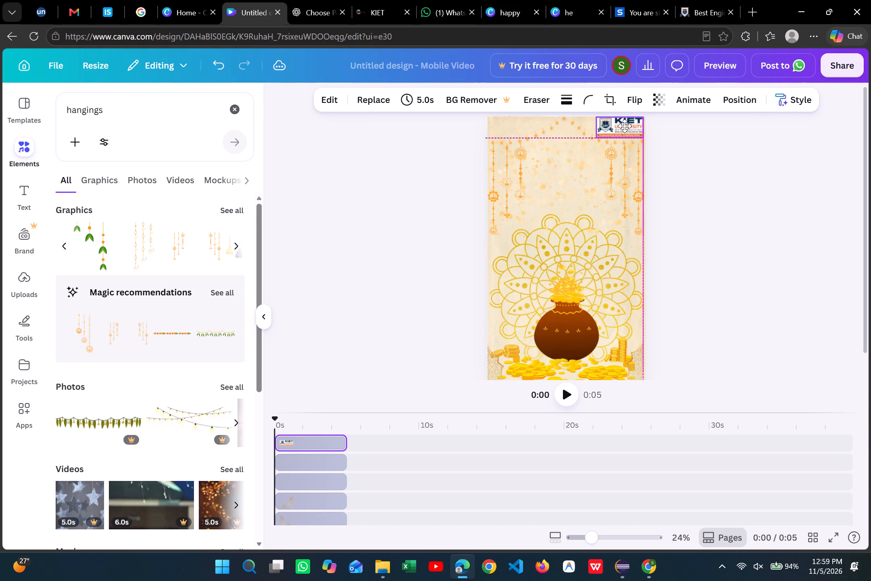
left_click_drag(625, 126, 625, 126)
left_click(695, 157)
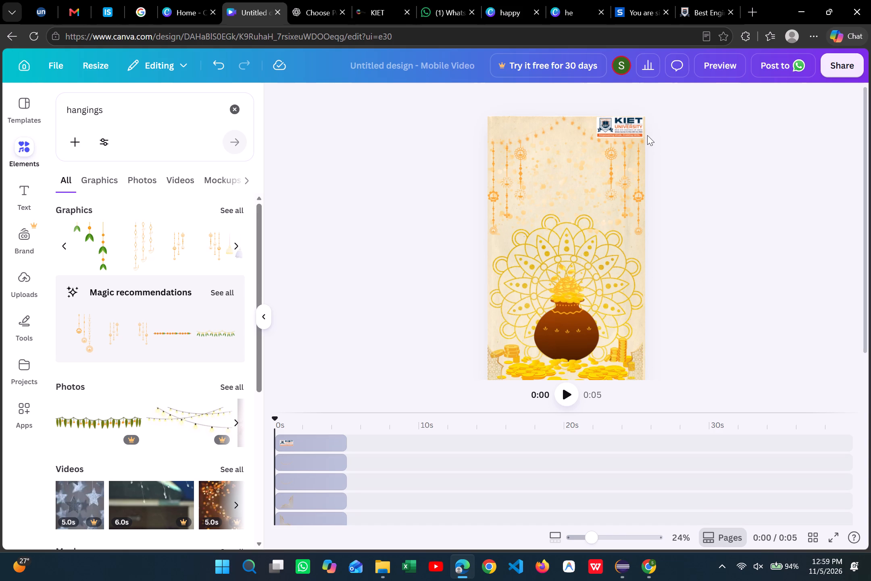
left_click_drag(682, 118, 691, 119)
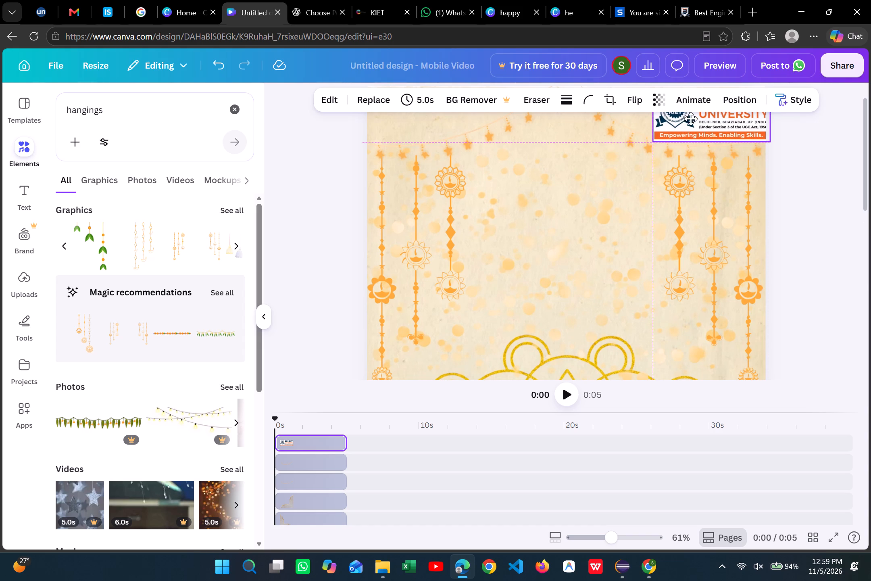
left_click_drag(691, 119, 688, 120)
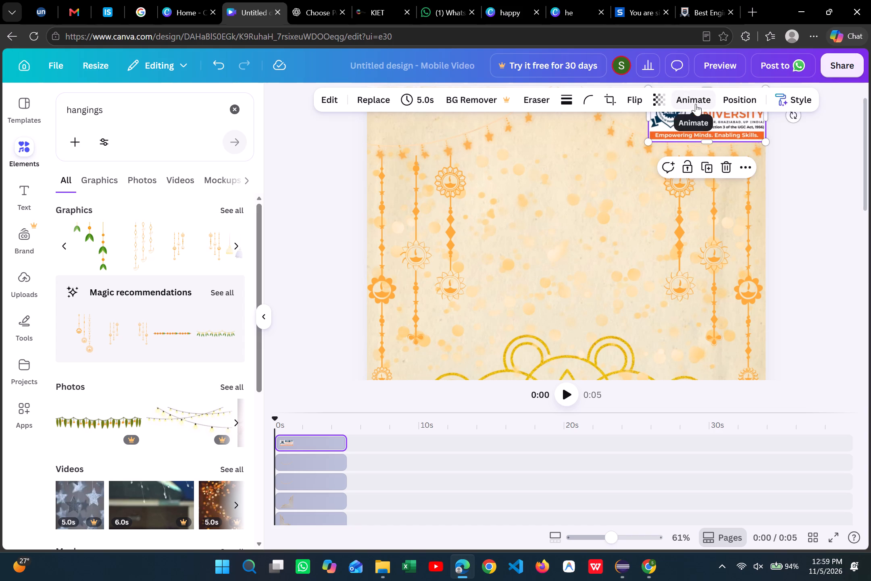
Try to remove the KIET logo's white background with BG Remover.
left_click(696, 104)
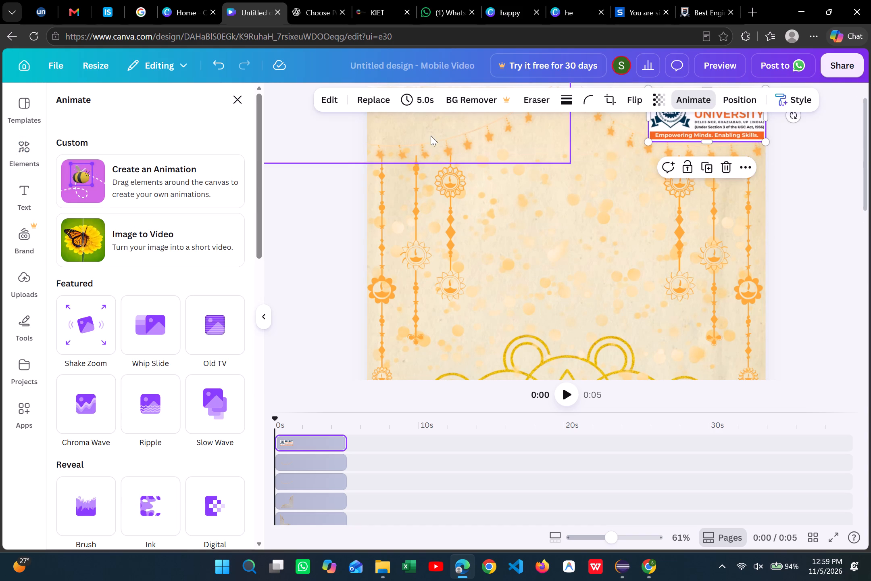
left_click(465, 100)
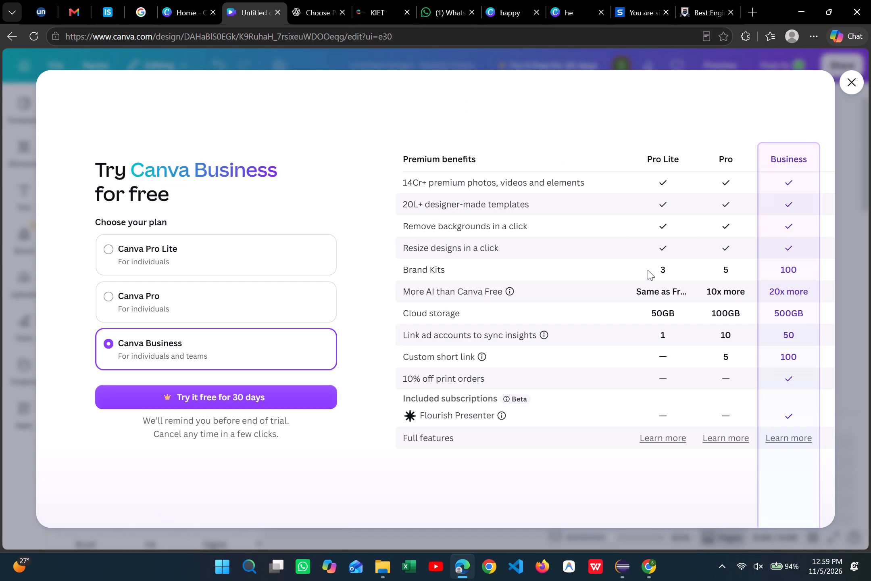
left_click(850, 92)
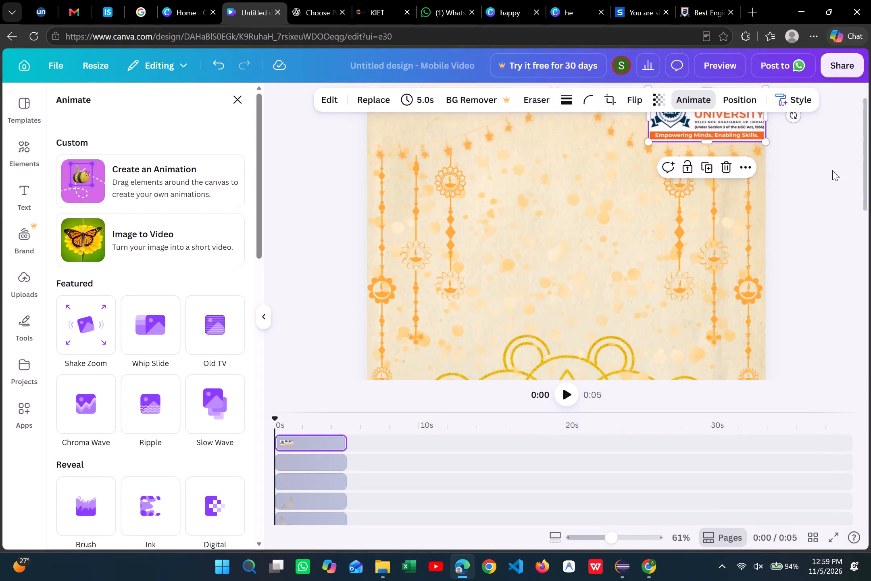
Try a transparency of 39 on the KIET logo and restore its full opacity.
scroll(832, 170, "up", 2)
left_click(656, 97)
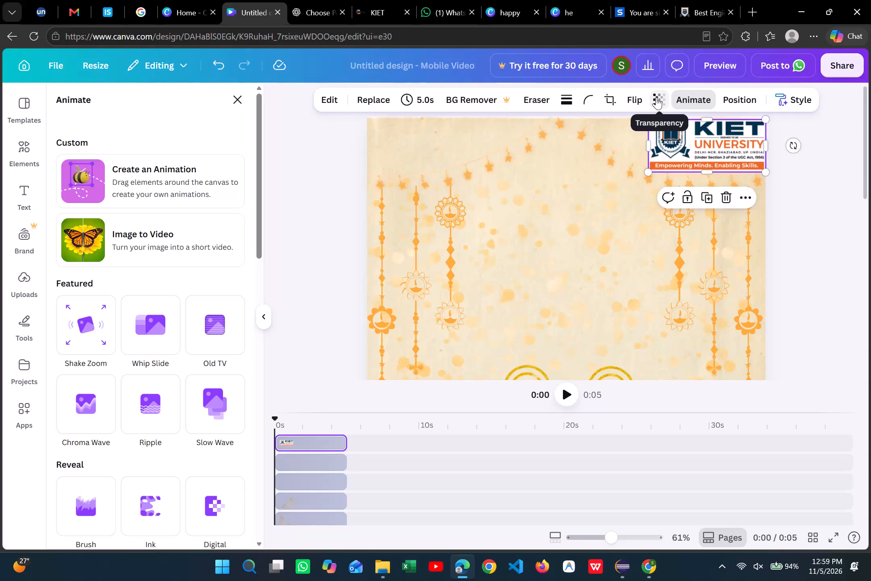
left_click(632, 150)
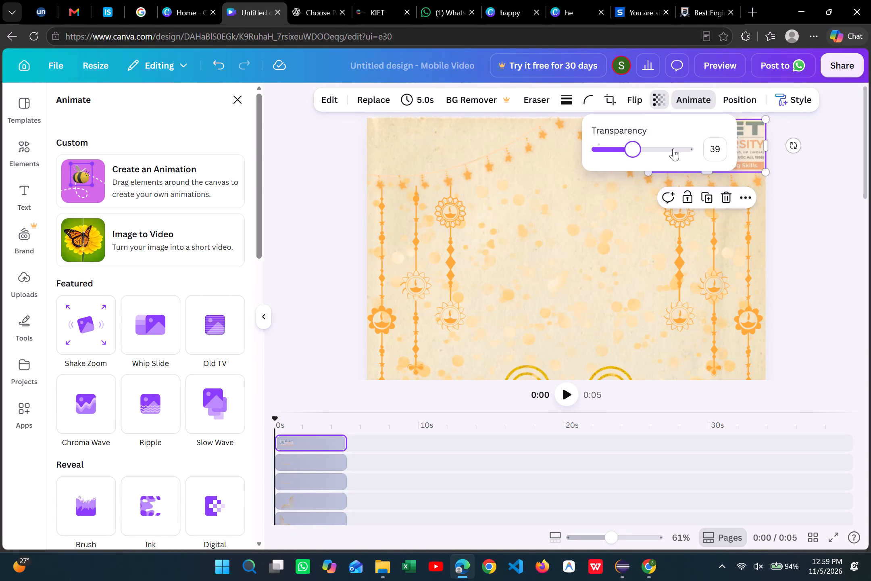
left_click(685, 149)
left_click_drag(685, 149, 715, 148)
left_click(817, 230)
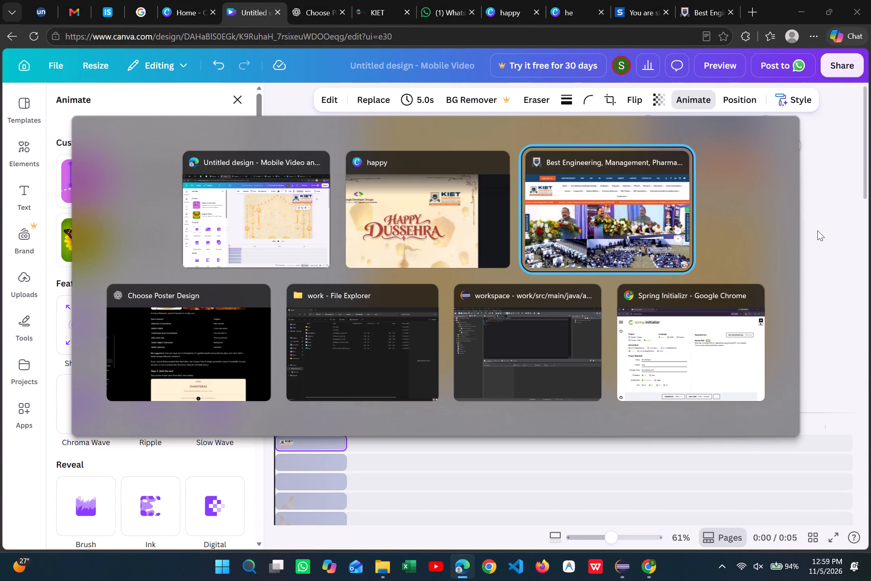
Switch to the KIET website and open its header logo image in a new tab.
left_click(108, 147)
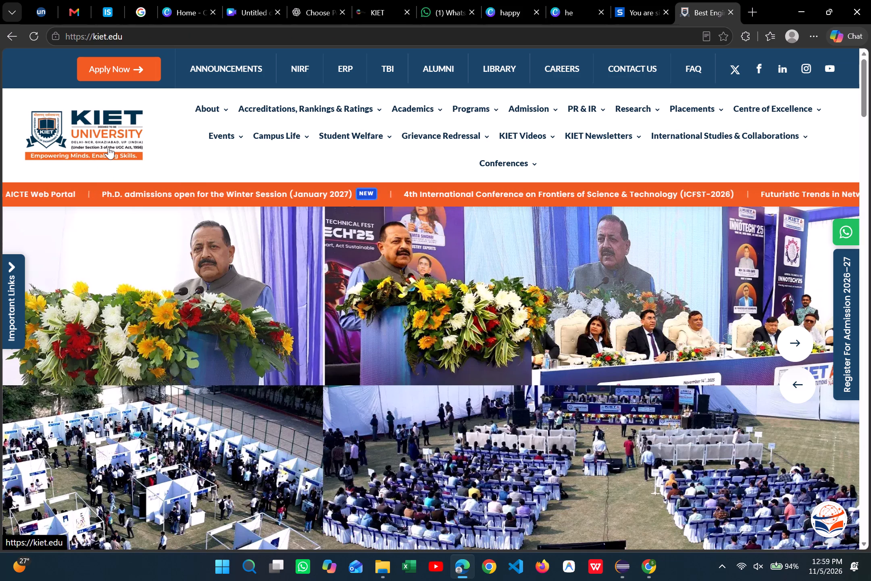
left_click(91, 138)
right_click(91, 138)
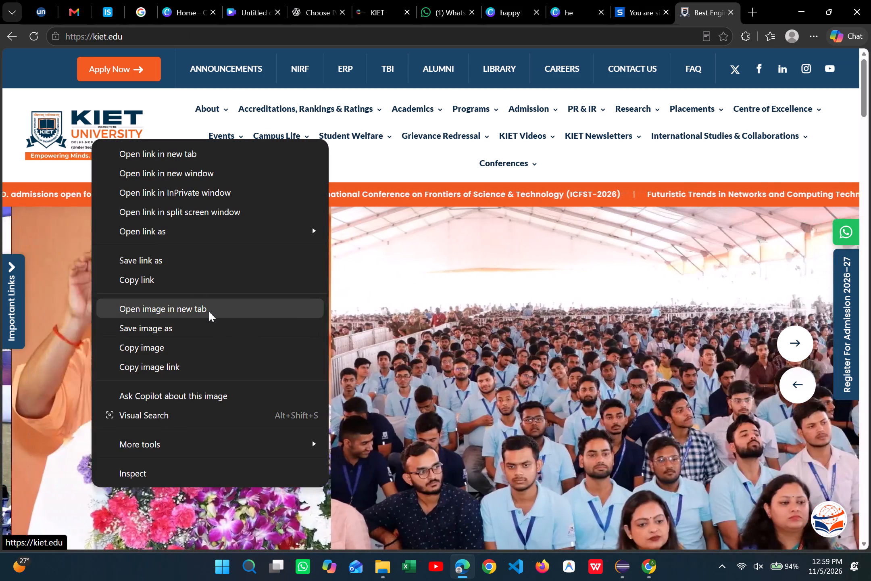
left_click(209, 311)
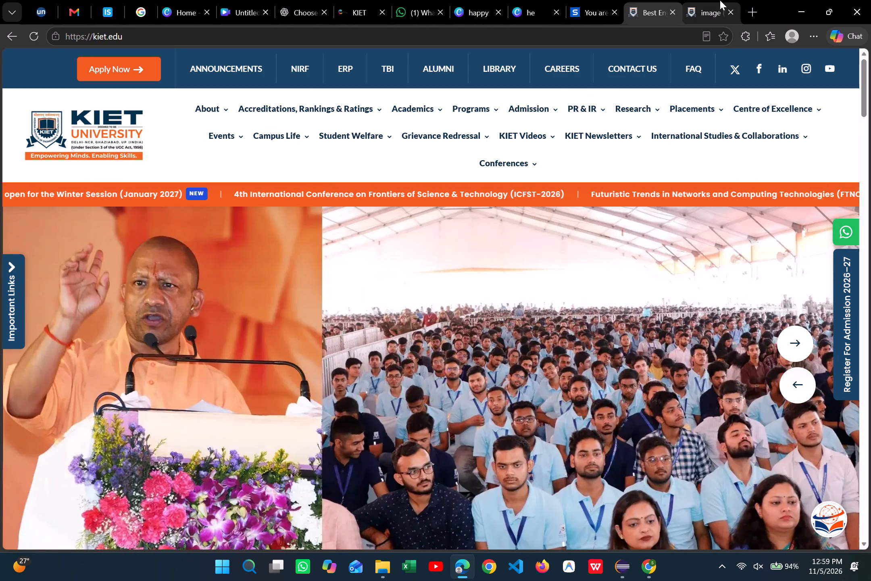
left_click(717, 8)
Inspect the logo image's HTML element and examine its styles and source in the developer tools.
right_click(451, 297)
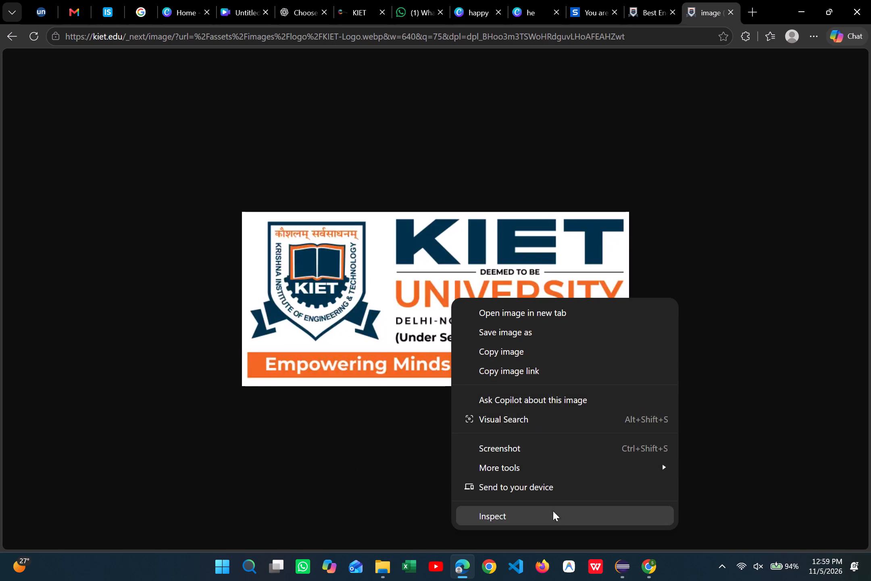
left_click(553, 521)
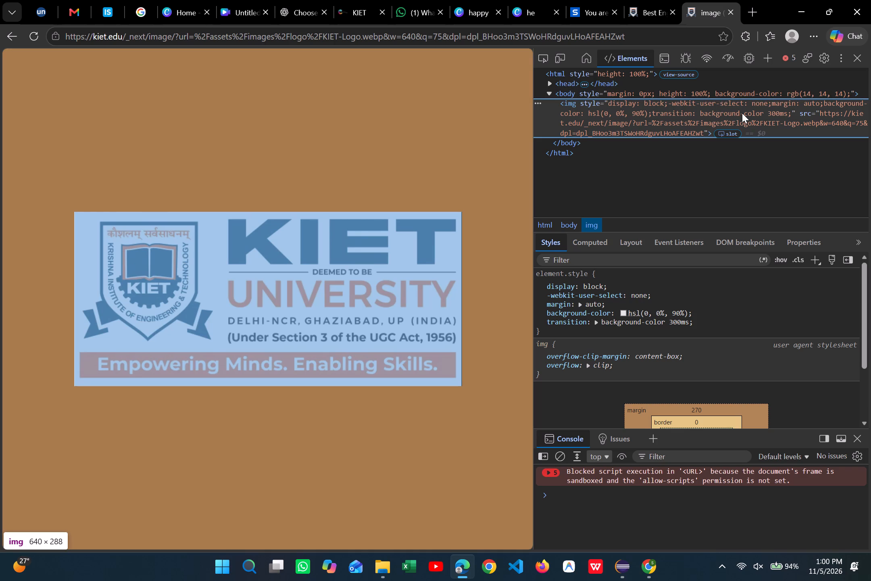
left_click(742, 113)
scroll(742, 113, "down", 2)
scroll(745, 110, "up", 3)
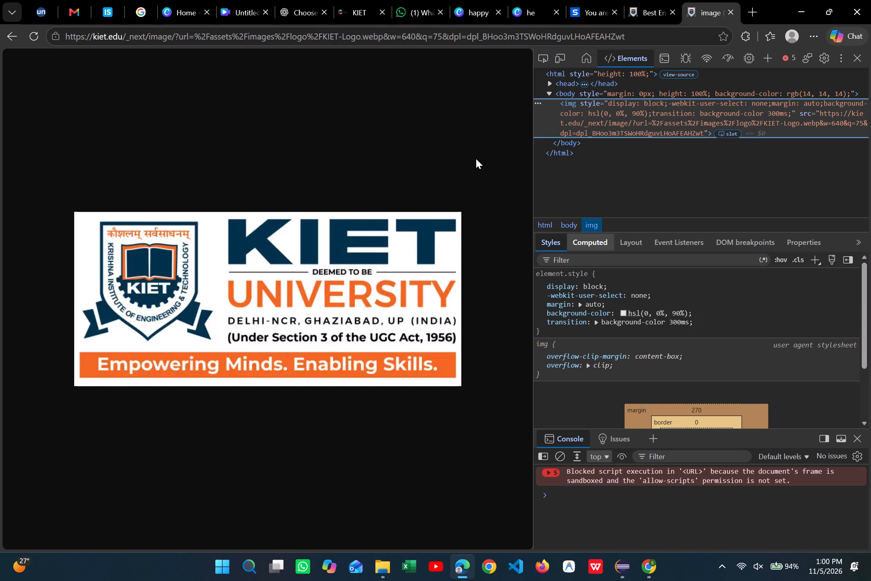
Close the developer tools on the logo image page and return to the Canva mobile video design.
left_click(854, 56)
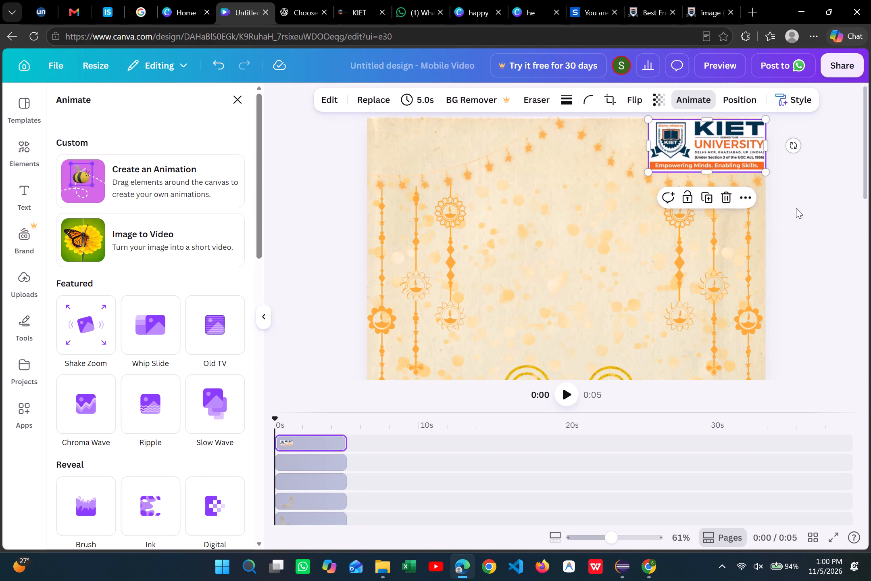
Move the KIET logo slightly upward to the top edge of the page, keeping it in the top-right corner.
left_click(813, 205)
left_click(813, 205)
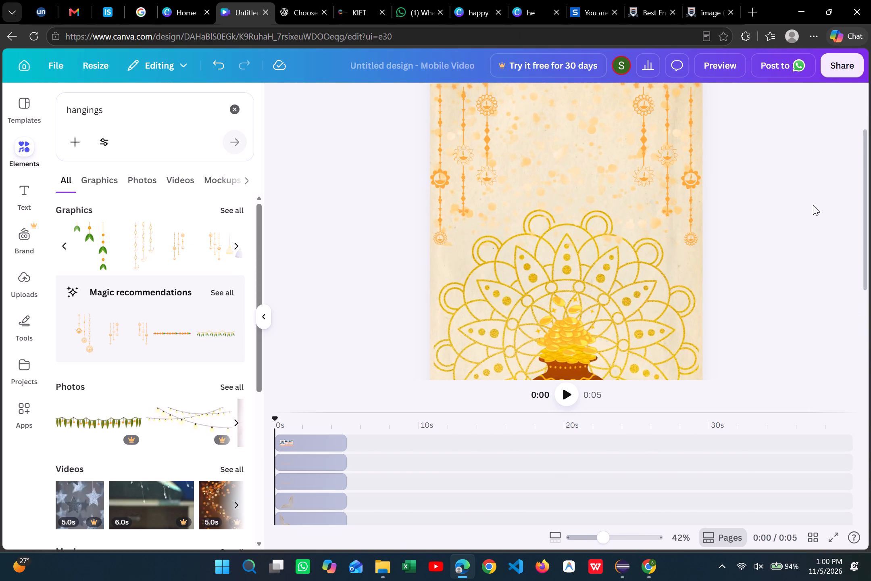
scroll(813, 205, "up", 4)
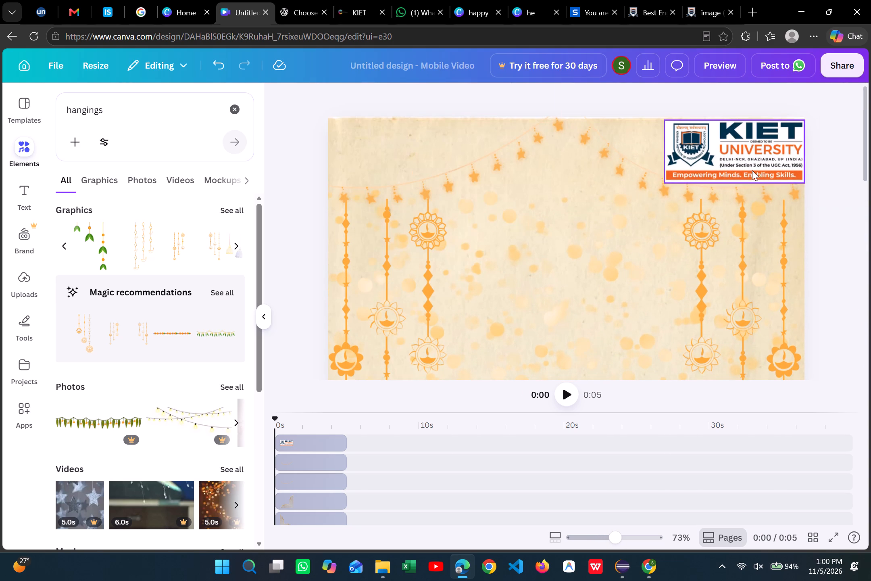
left_click_drag(722, 152, 722, 148)
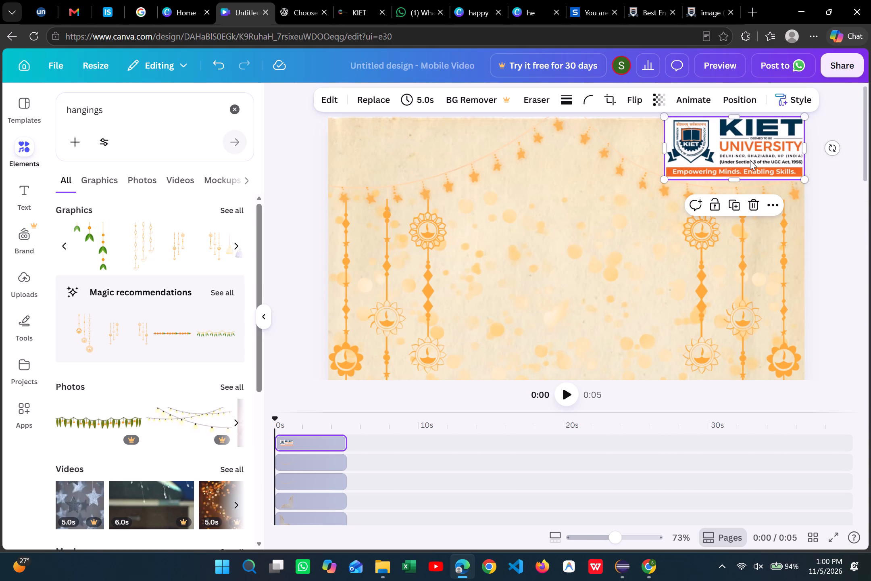
left_click(825, 211)
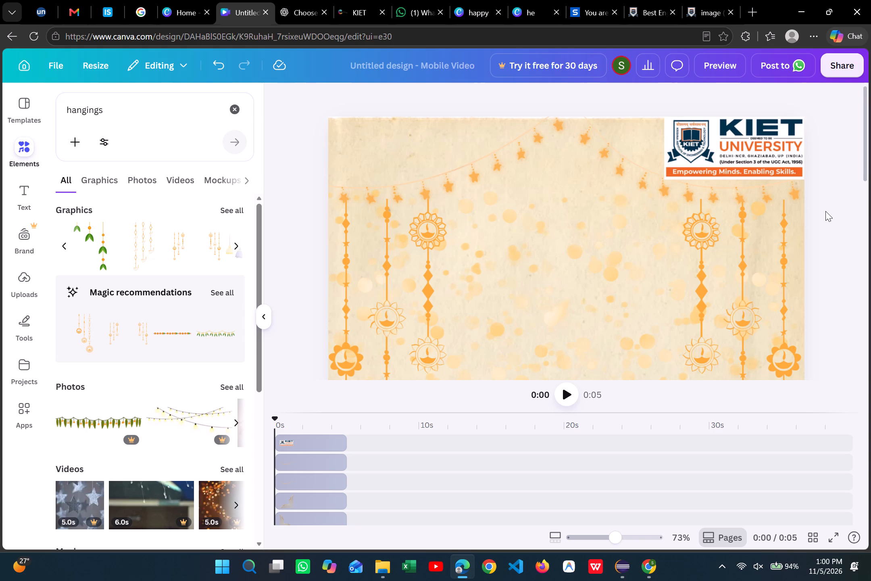
Select the star garland in the page's upper-left corner.
left_click(486, 127)
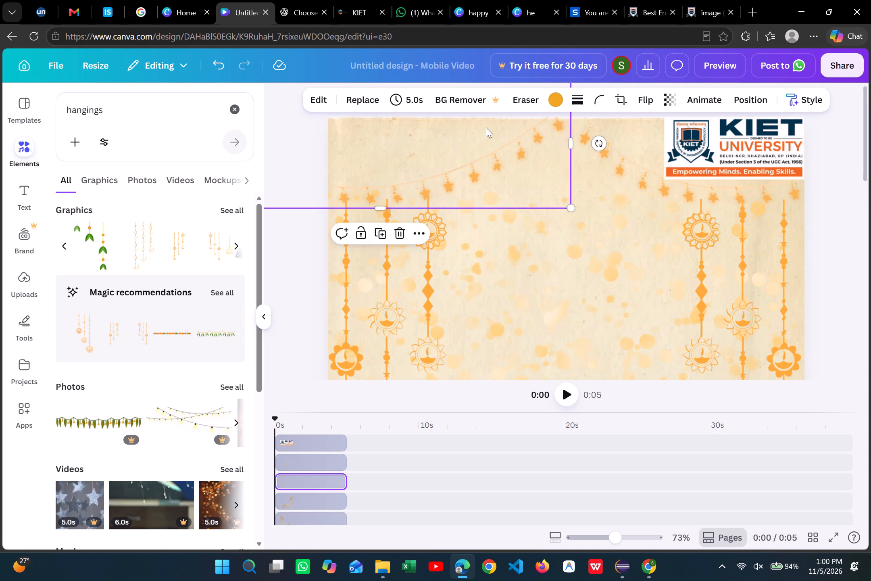
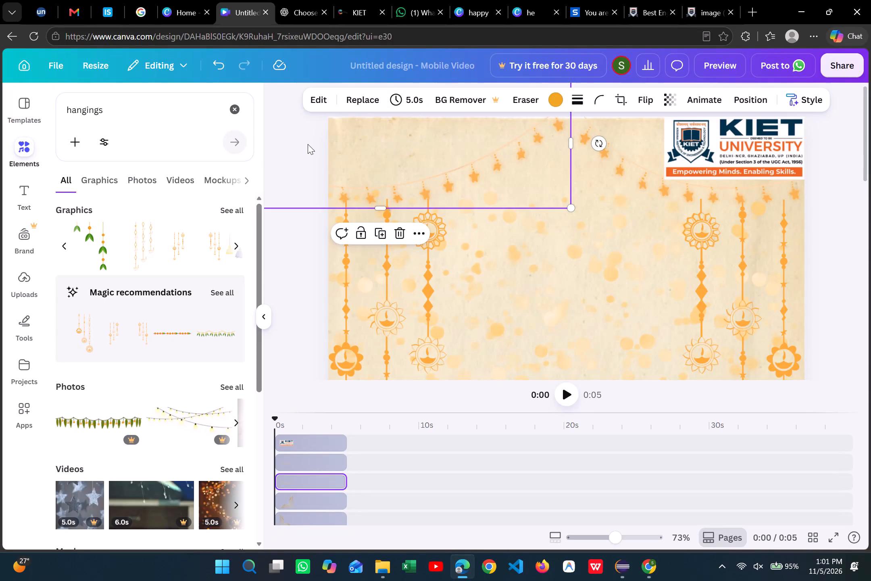
Search the design elements for "gdg logo" and check the graphics results.
left_click(308, 144)
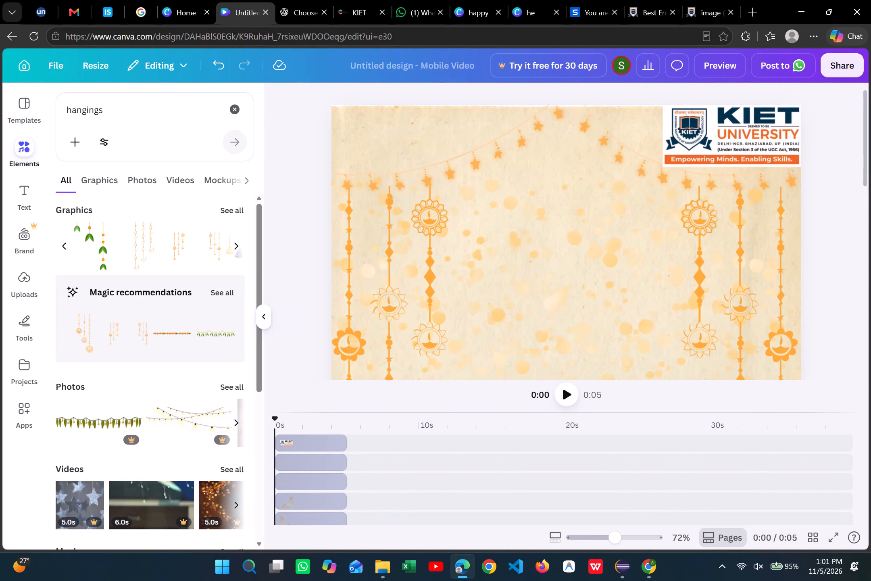
left_click(238, 115)
type("gdg")
key("space")
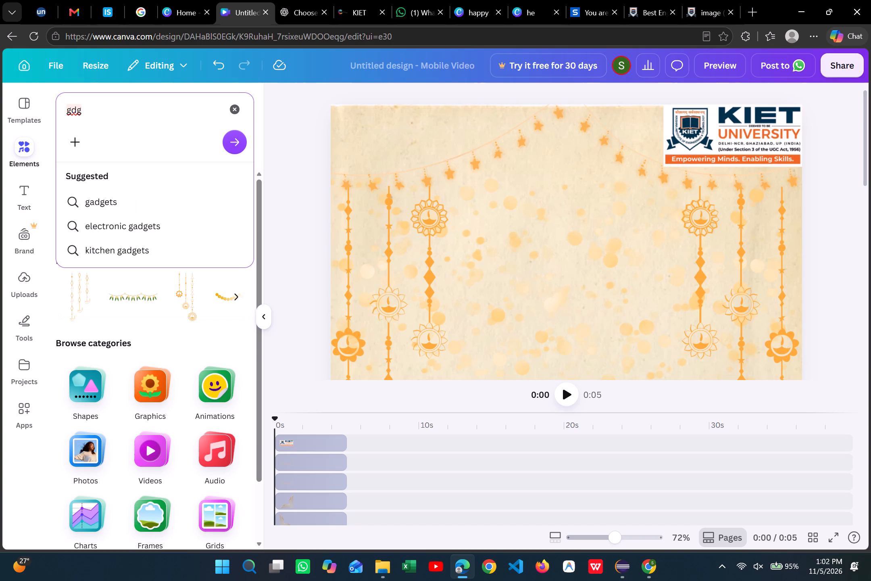
type("logo")
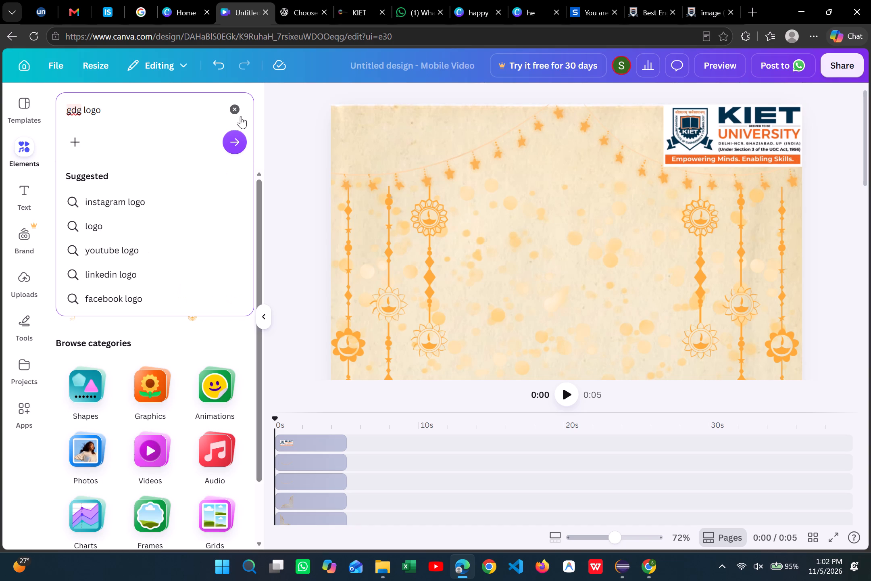
left_click(233, 141)
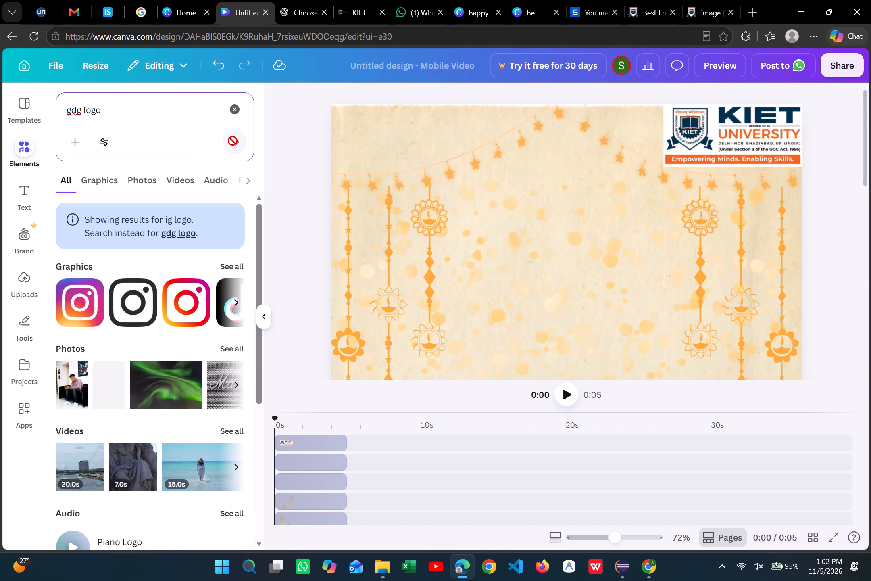
scroll(183, 273, "left", 3)
Search the design elements for "google developer group logo", browse the graphics results, and clear the search.
left_click(230, 117)
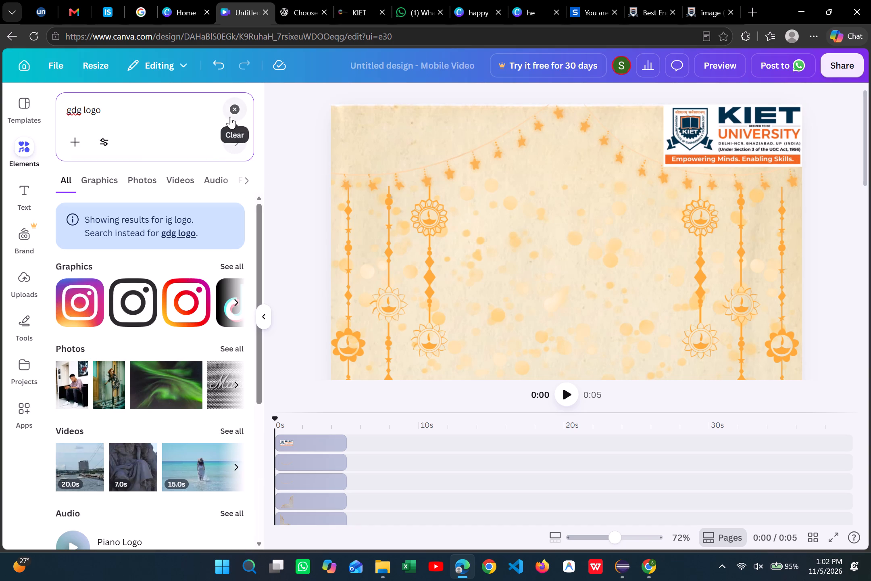
type("google")
key("space")
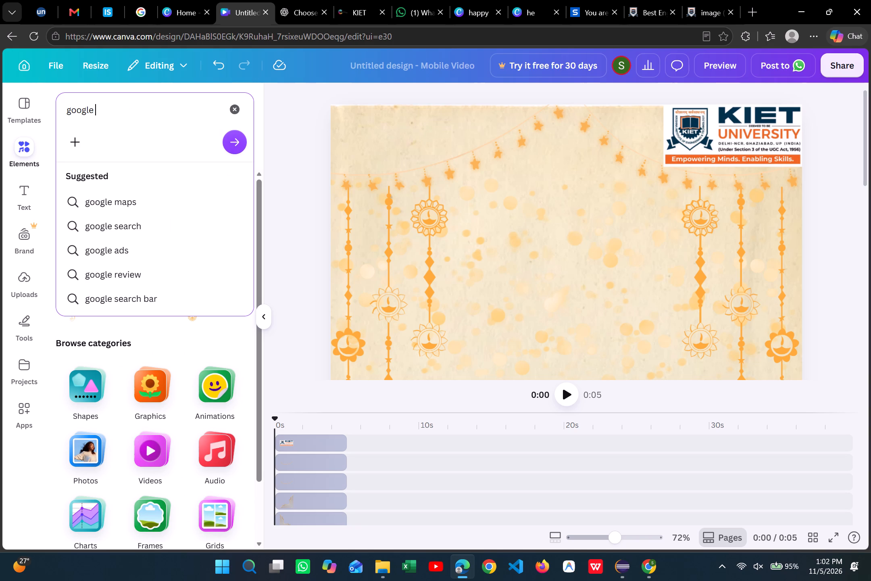
type("developer")
key("space")
type("group")
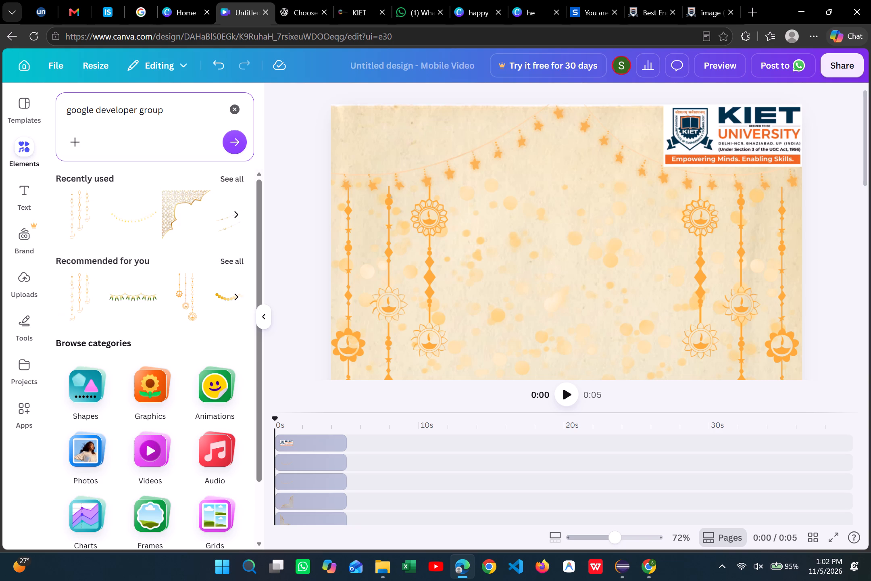
key("space")
type("logo")
left_click(233, 150)
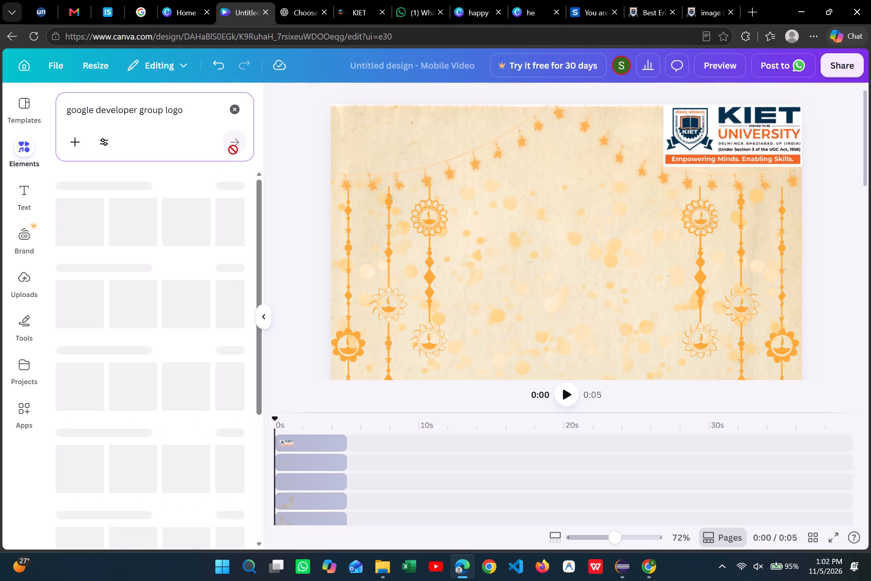
scroll(214, 238, "left", 5)
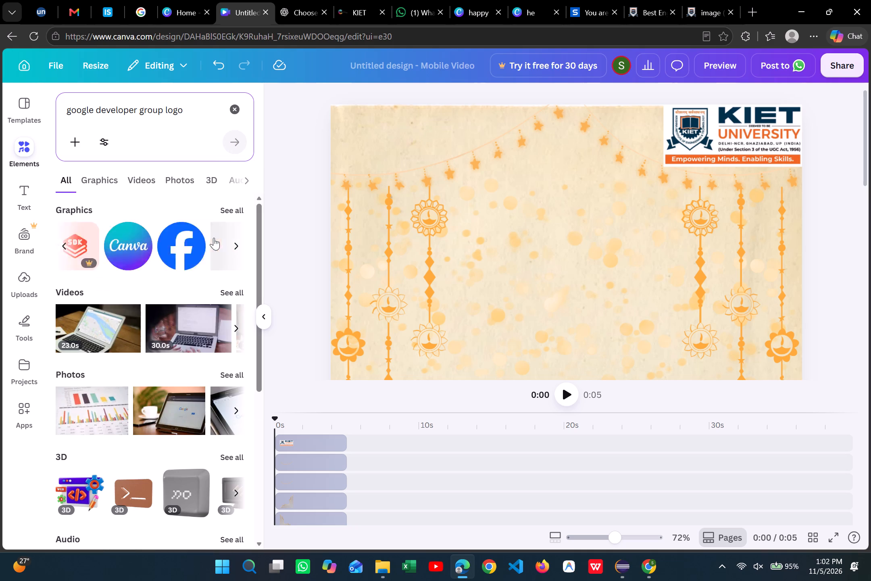
scroll(214, 238, "left", 8)
scroll(214, 238, "right", 9)
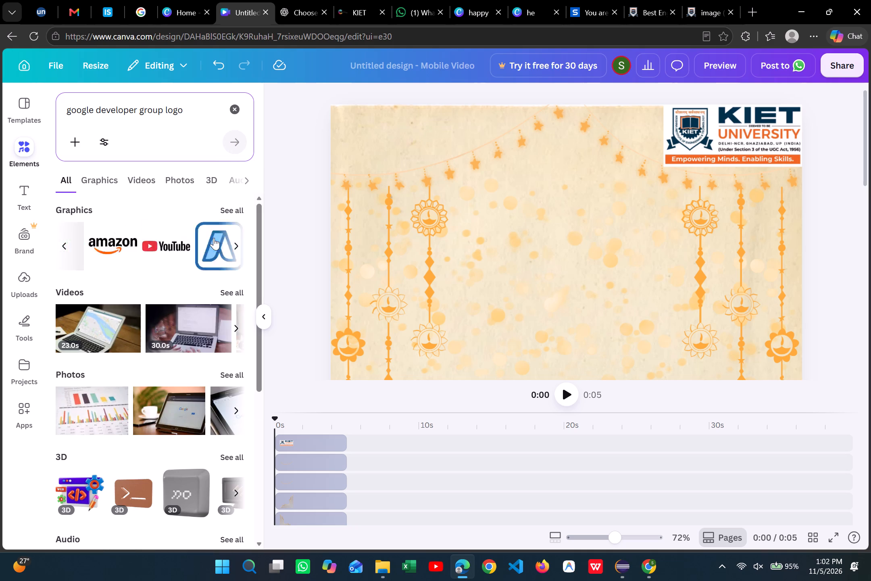
left_click(232, 107)
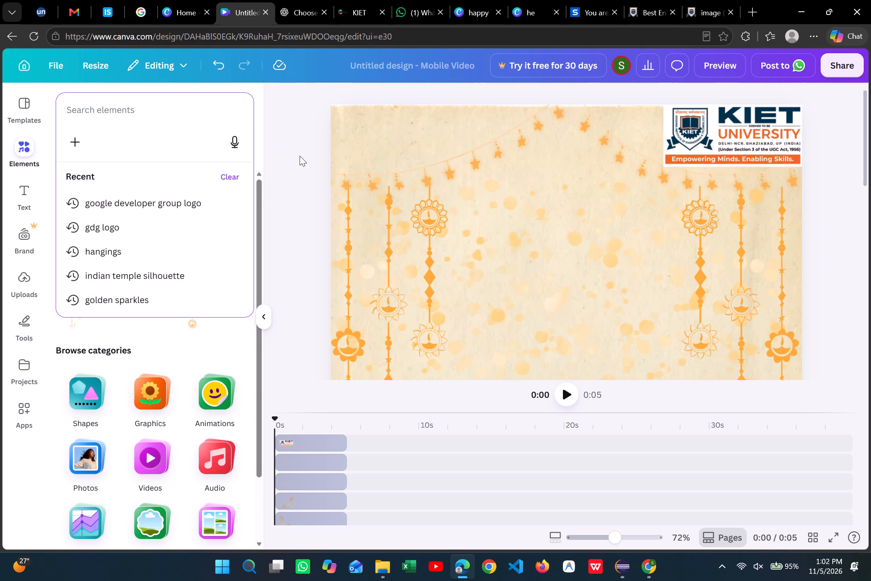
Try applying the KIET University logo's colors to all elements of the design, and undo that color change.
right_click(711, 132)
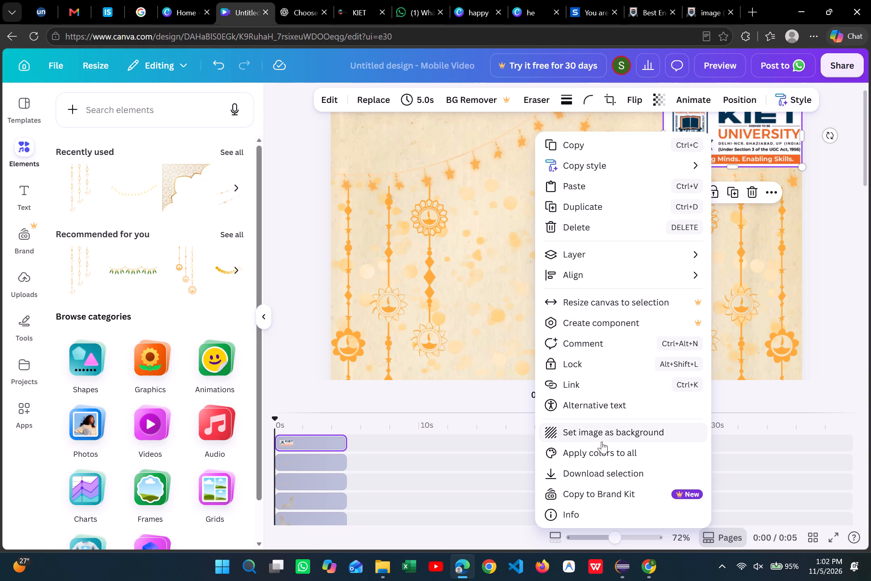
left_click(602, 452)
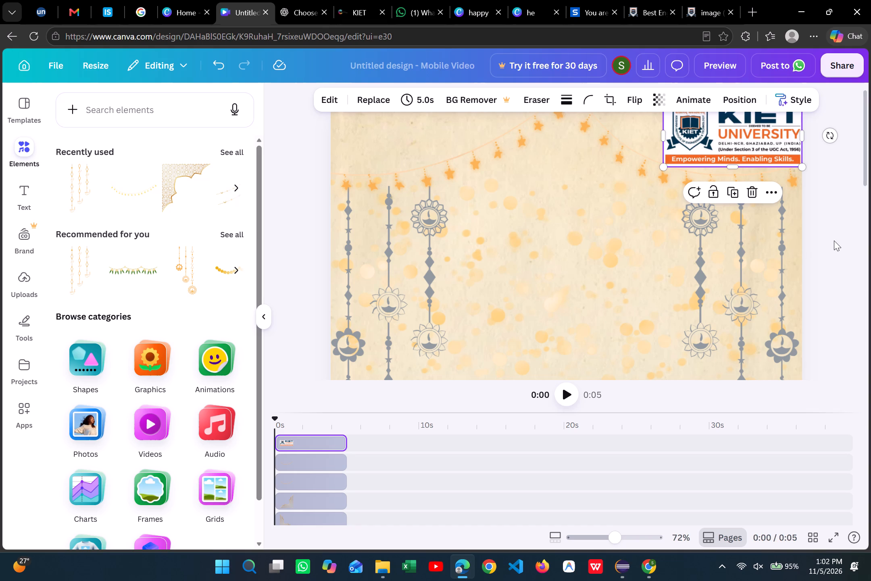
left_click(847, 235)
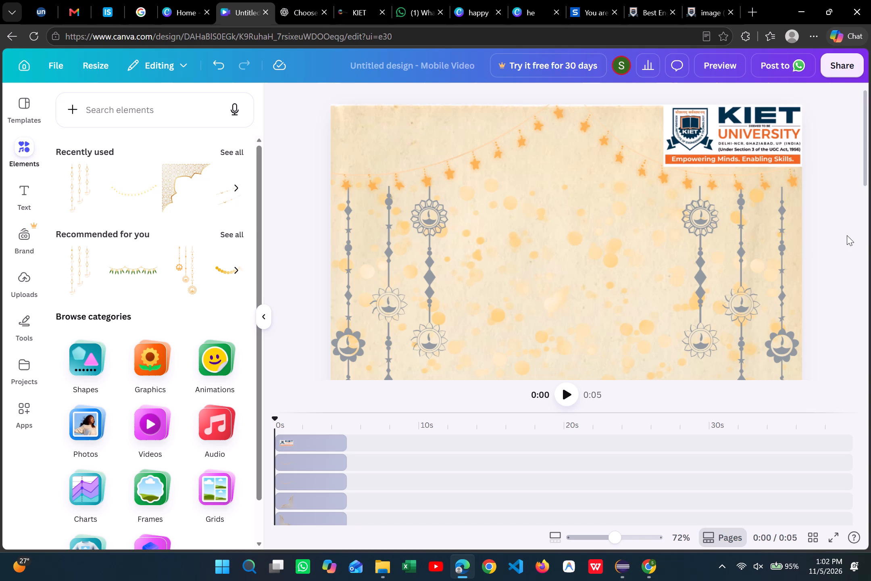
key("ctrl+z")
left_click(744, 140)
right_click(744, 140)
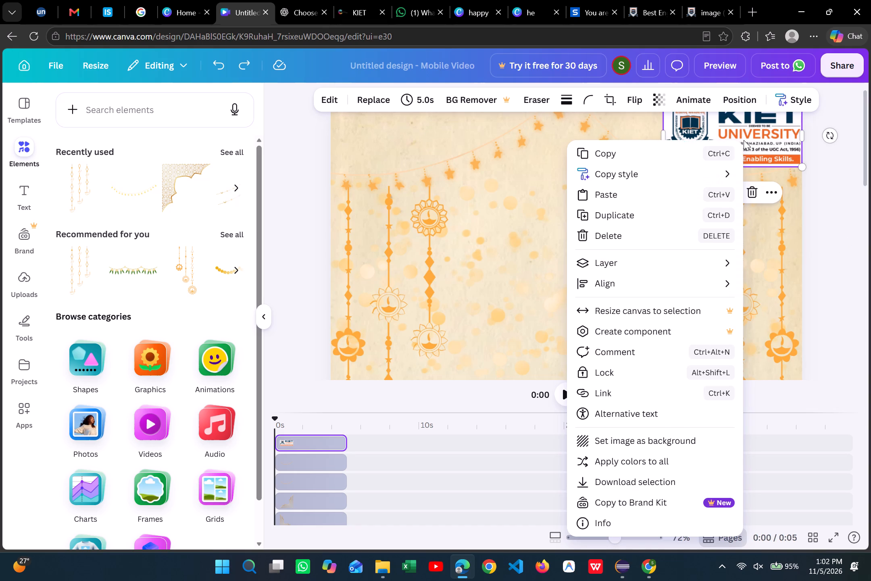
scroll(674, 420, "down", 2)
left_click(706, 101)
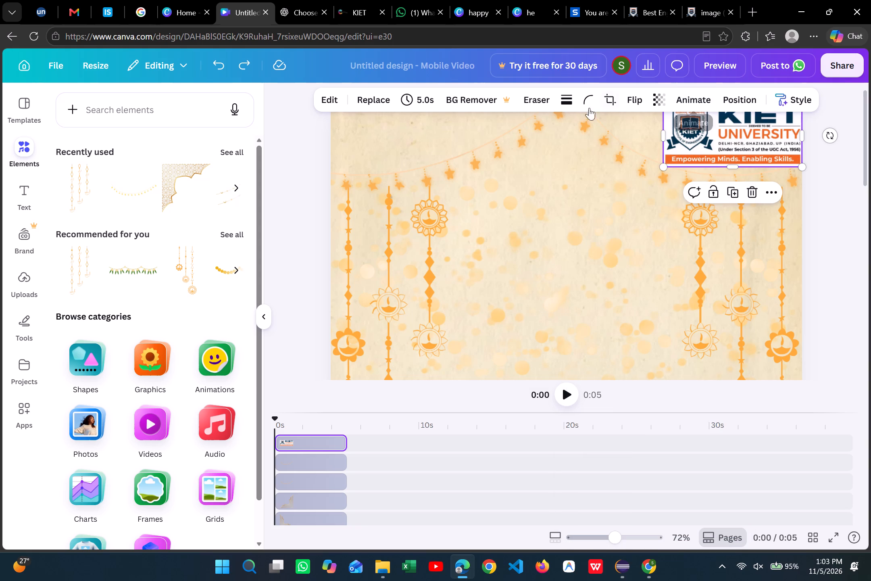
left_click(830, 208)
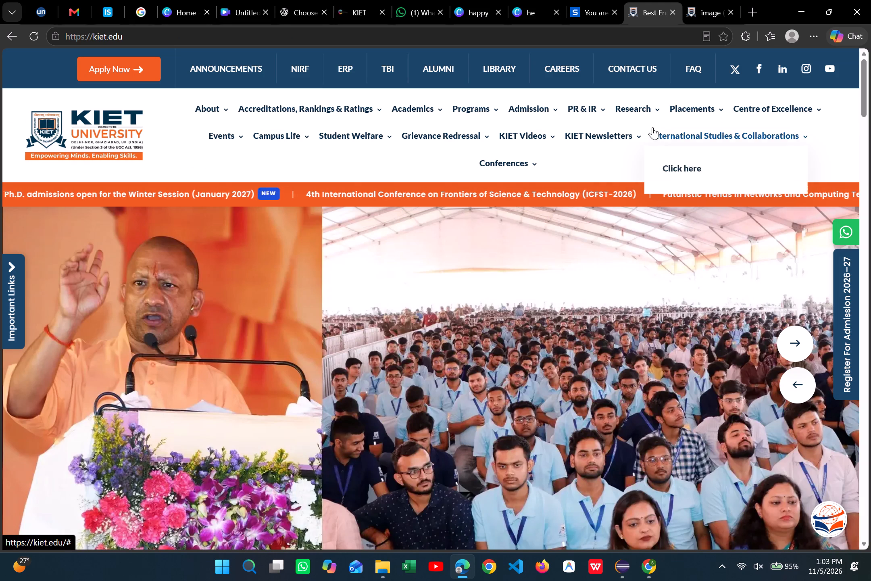
Search the web for "gdg kiet" and open the logo image from the GDG on Campus KIET GitHub result.
scroll(467, 126, "right", 11)
left_click(363, 78)
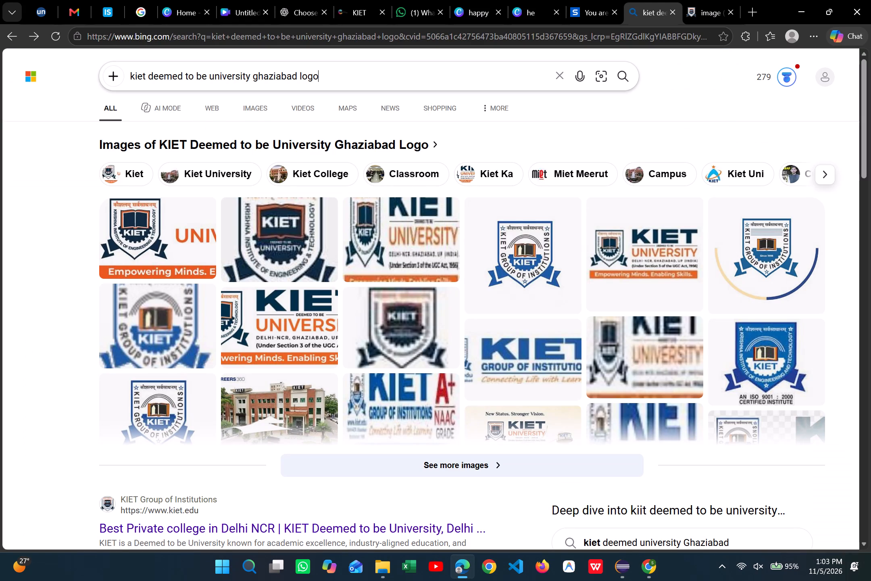
left_click(374, 43)
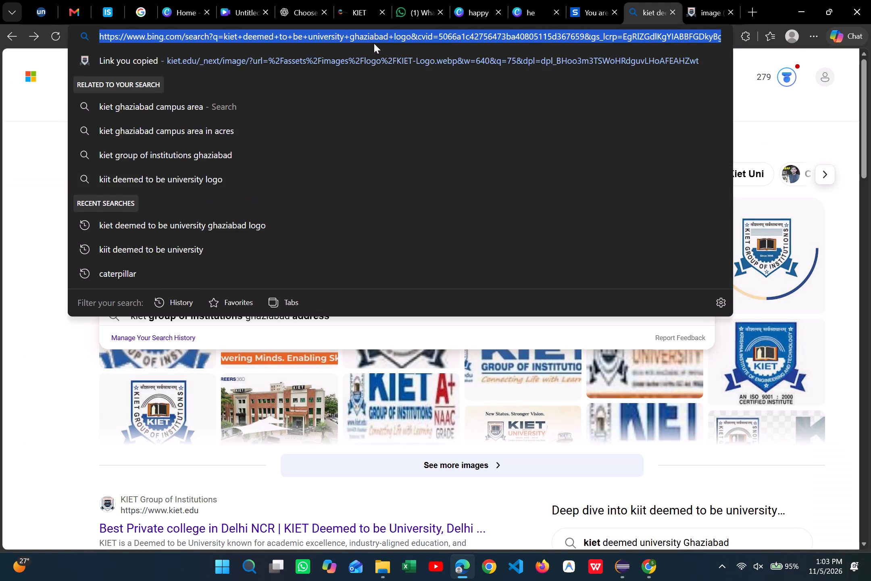
type("gdg kiet")
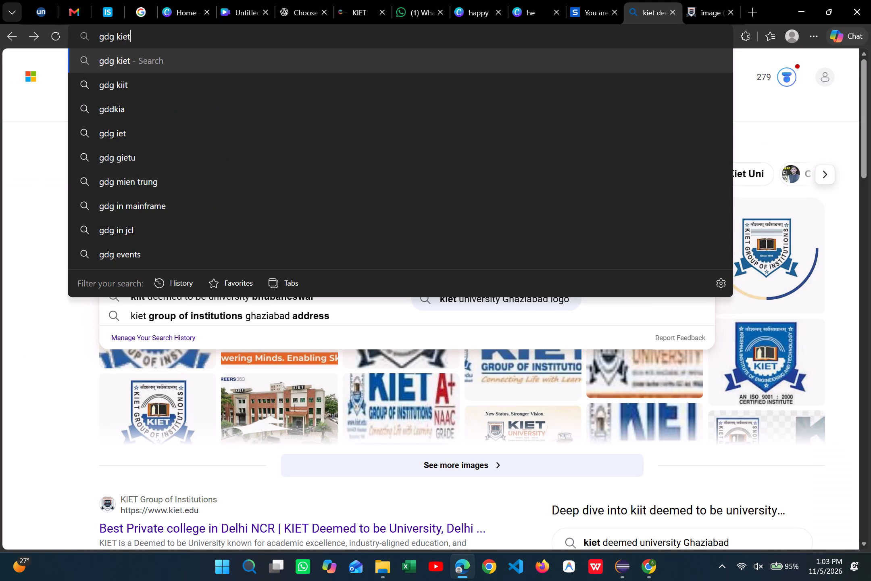
key("space")
key("Return")
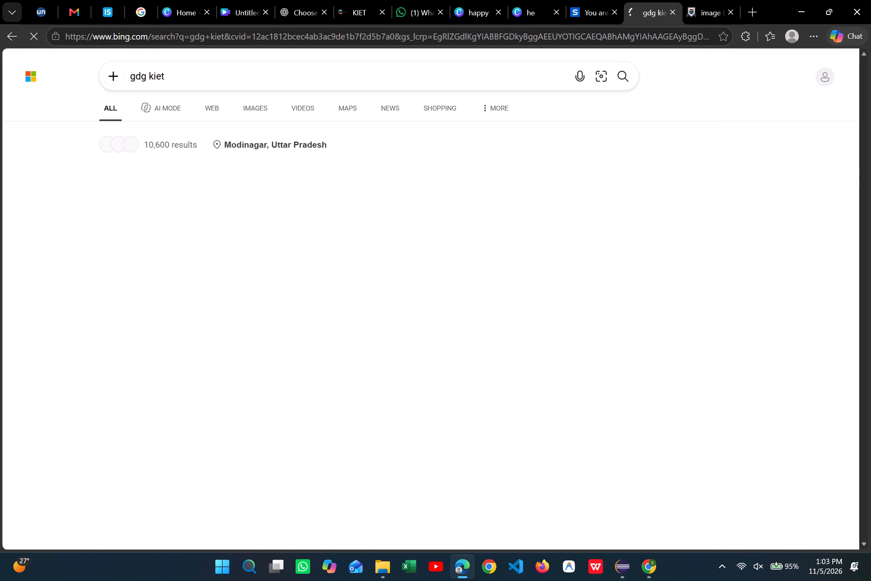
scroll(368, 280, "down", 3)
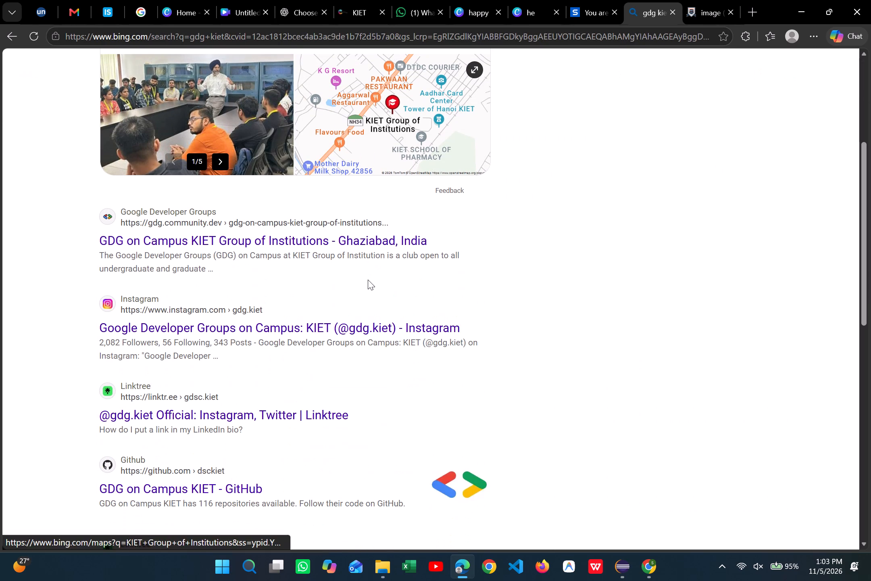
scroll(368, 280, "down", 3)
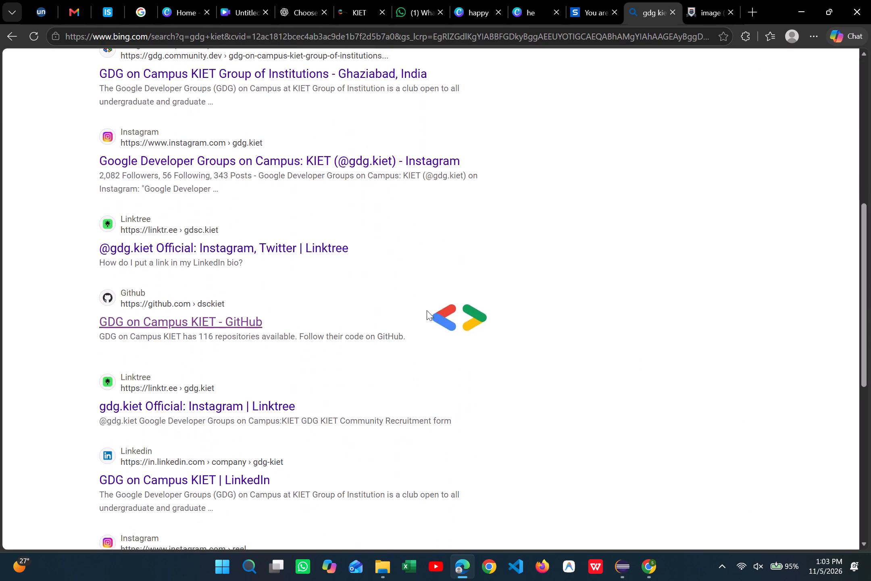
left_click(460, 312)
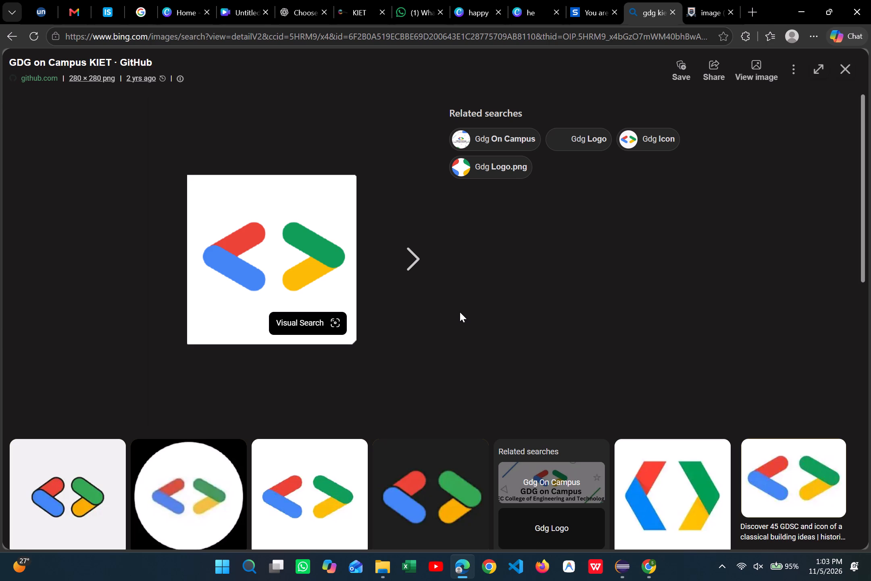
Browse the similar logo images and the "Gdg On Campus" related image search, and return to the GDG on Campus KIET logo.
scroll(460, 312, "down", 1)
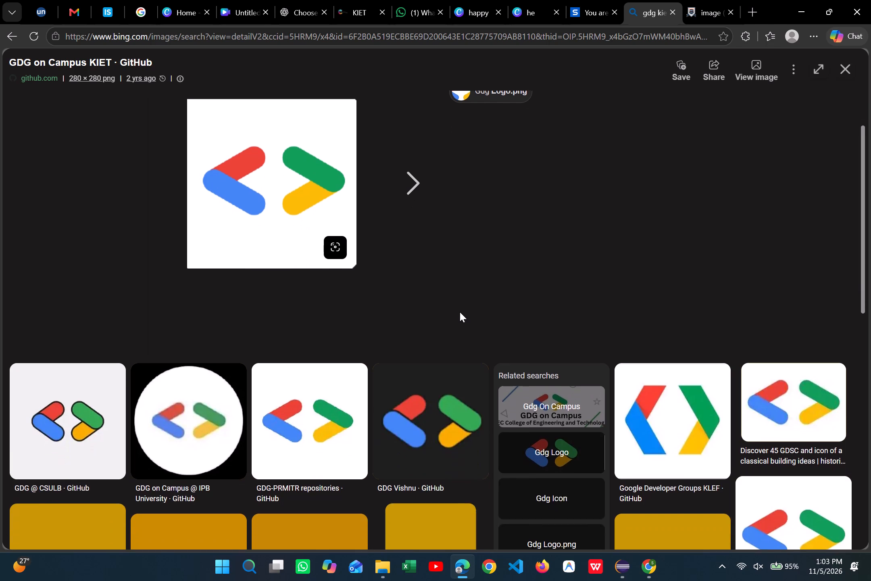
scroll(460, 312, "down", 4)
scroll(460, 312, "up", 1)
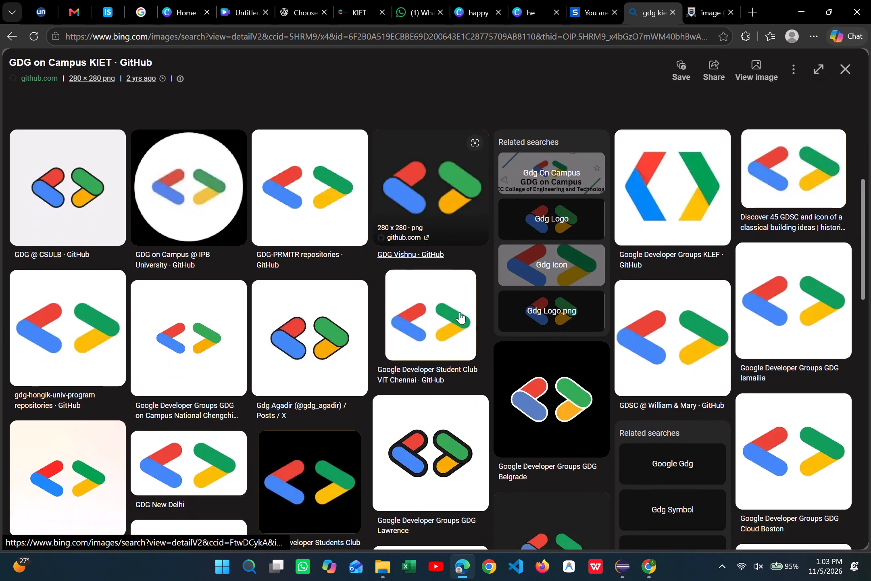
scroll(460, 312, "up", 1)
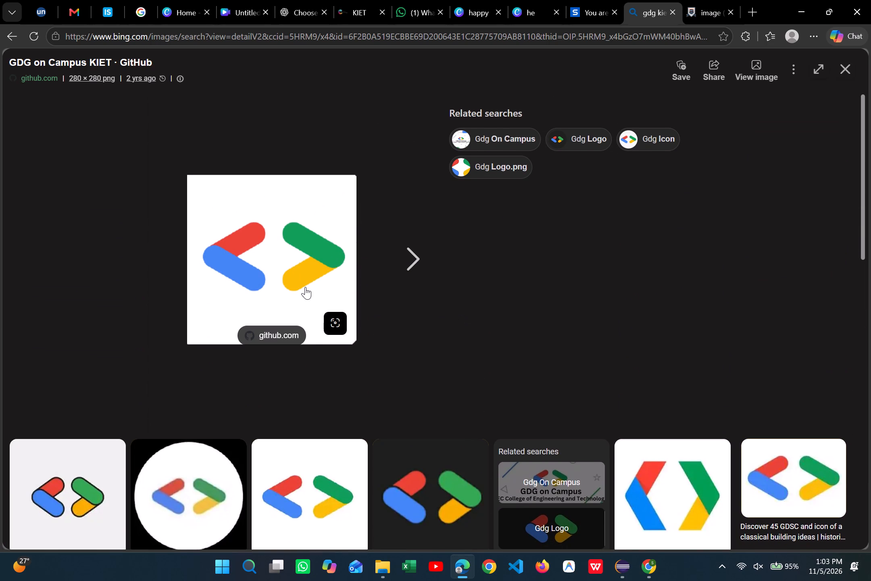
right_click(301, 279)
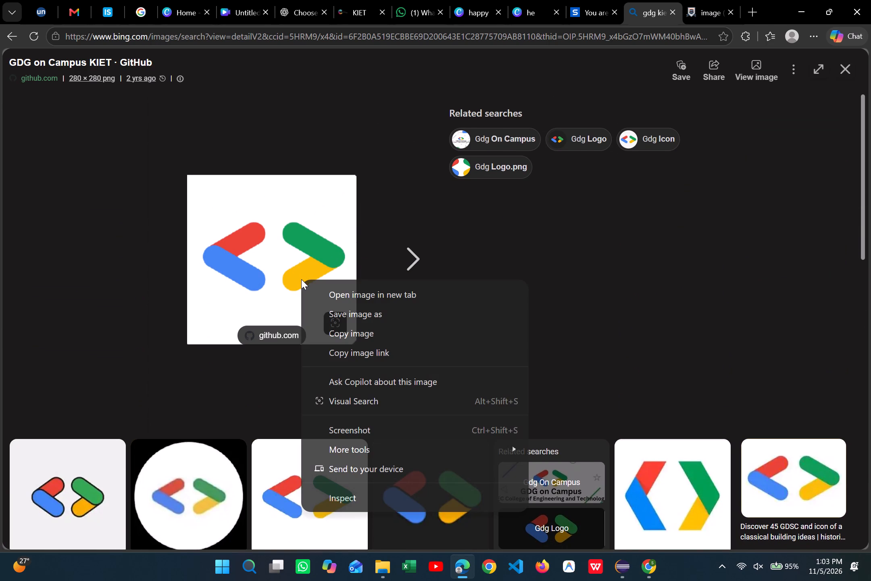
left_click(498, 138)
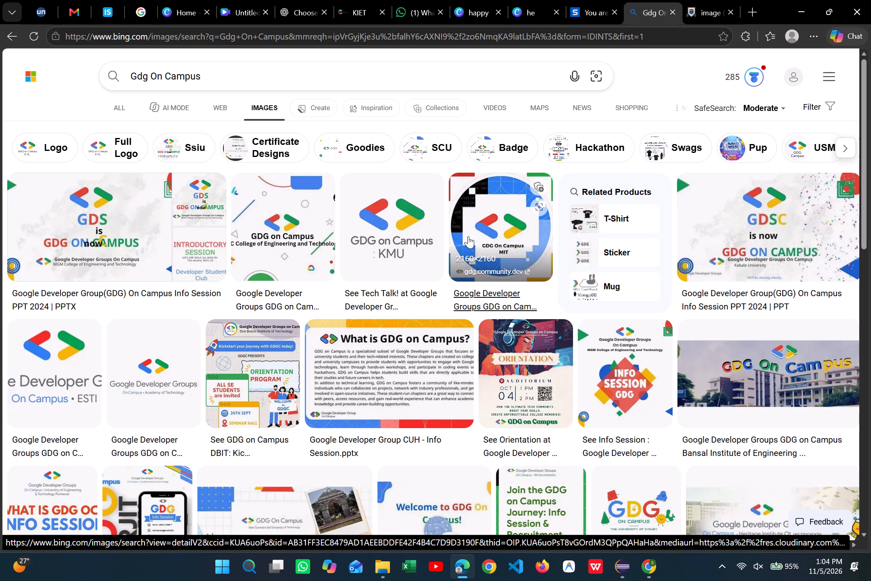
scroll(468, 236, "down", 3)
scroll(539, 292, "right", 2)
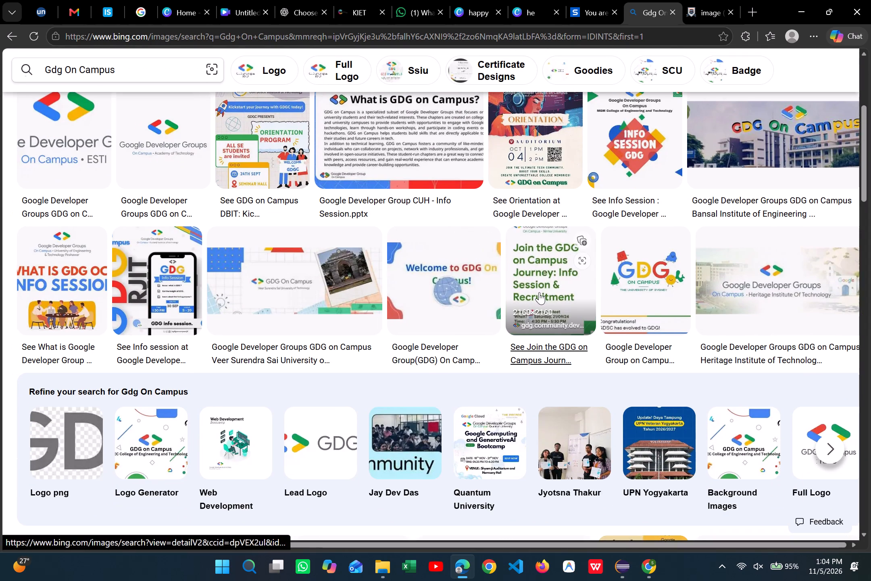
scroll(539, 292, "right", 7)
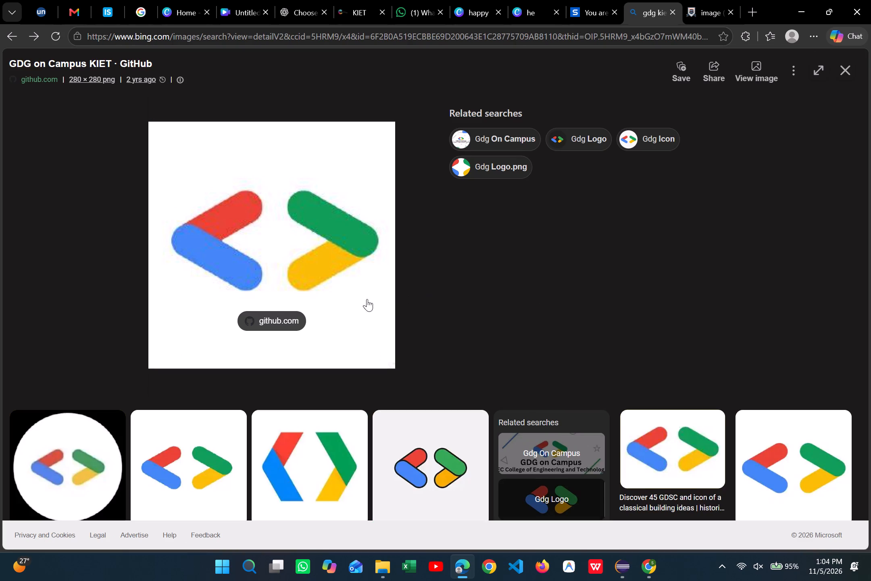
Compare the GDG logo images with the Google Developer Groups logo in the Happy Dussehra reference design.
scroll(367, 299, "down", 2)
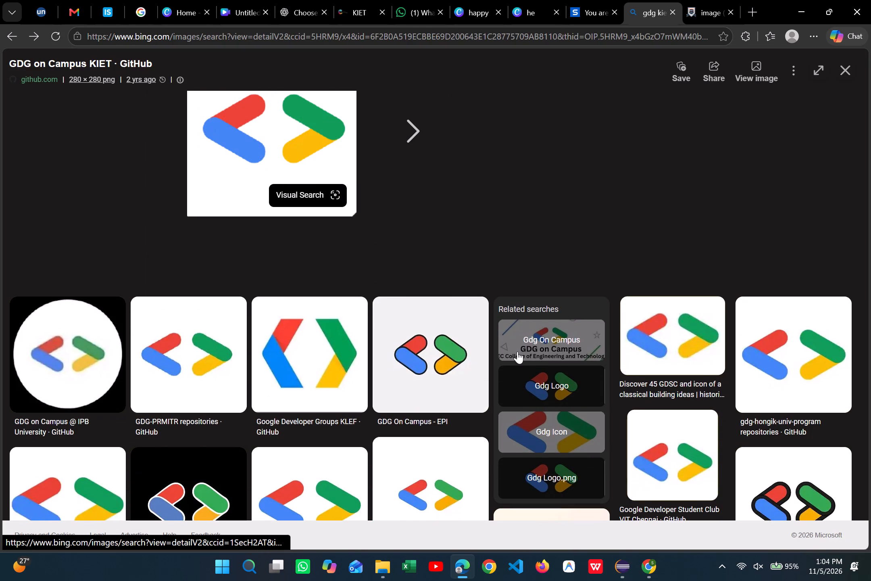
scroll(517, 351, "down", 4)
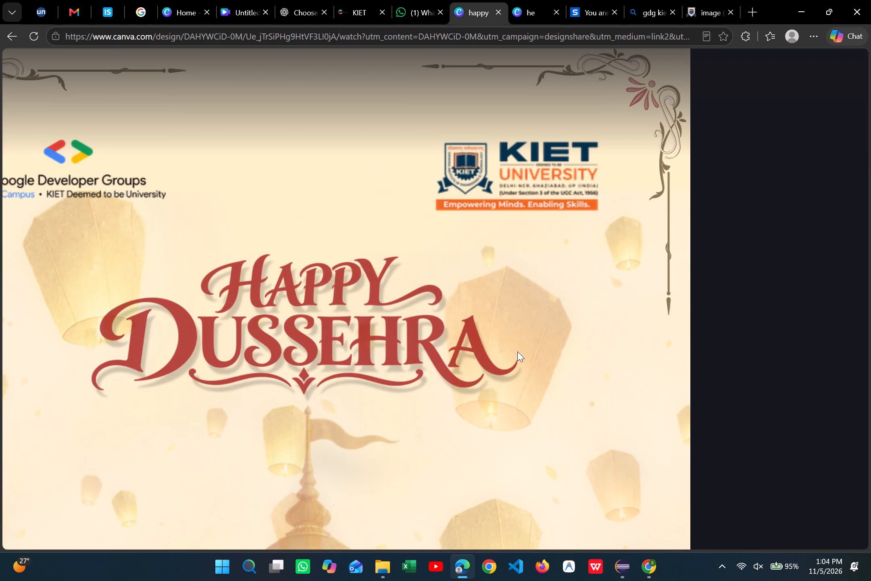
scroll(517, 351, "up", 2)
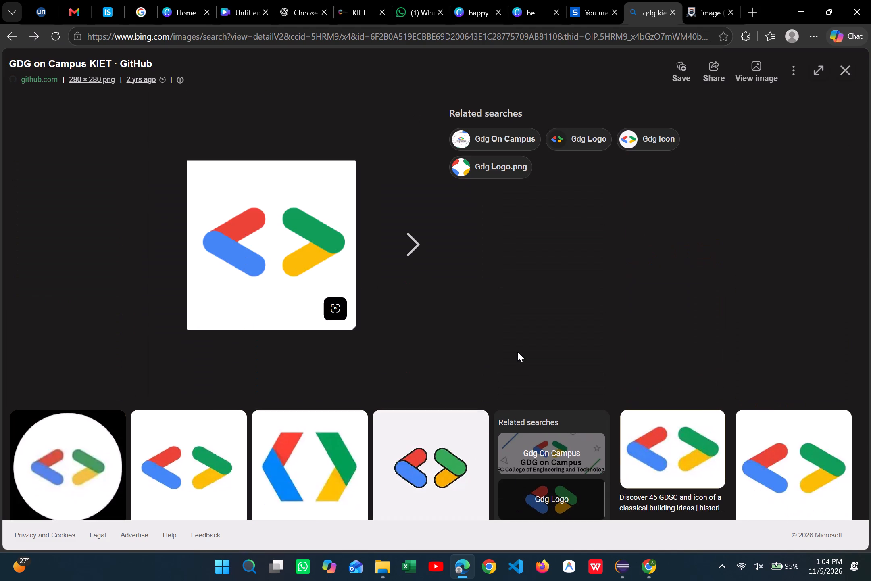
Bring up the copy and save options for the GDG on Campus KIET logo image.
scroll(517, 351, "up", 2)
right_click(285, 228)
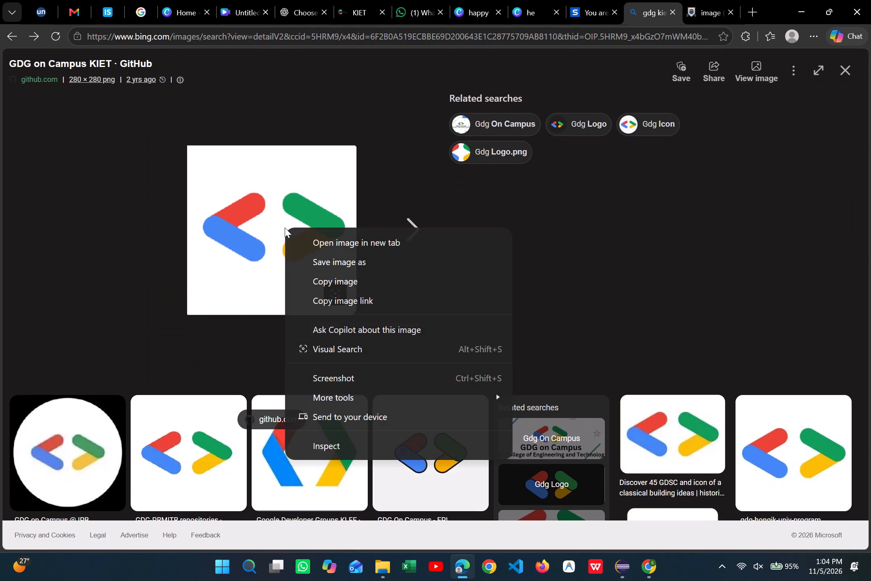
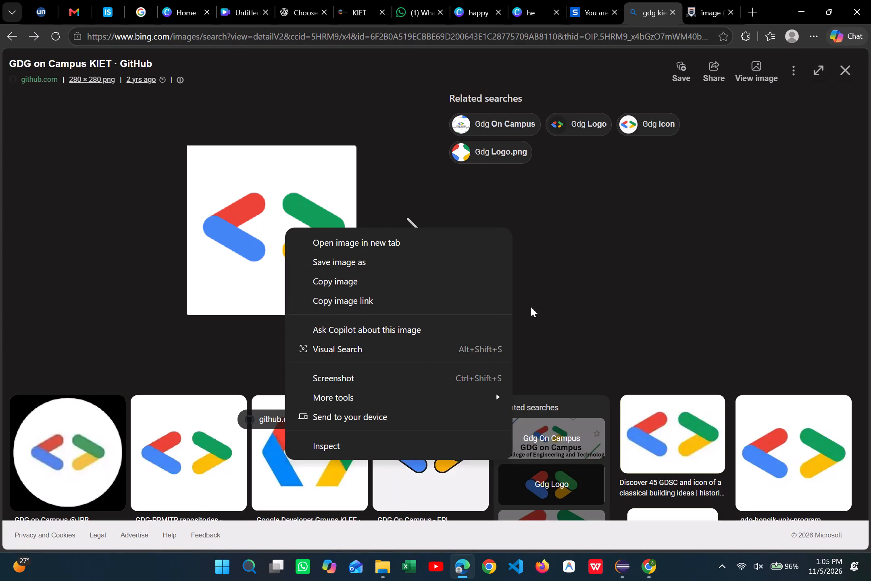
Dismiss the image options and look through the similar GDG logo images below the GDG on Campus KIET logo.
left_click(554, 303)
scroll(554, 303, "down", 3)
scroll(554, 303, "up", 1)
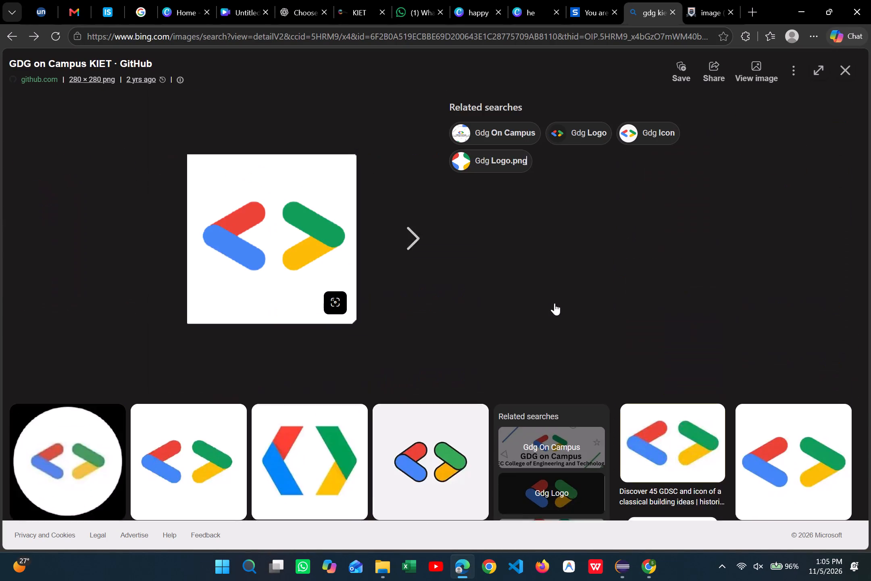
scroll(554, 303, "up", 1)
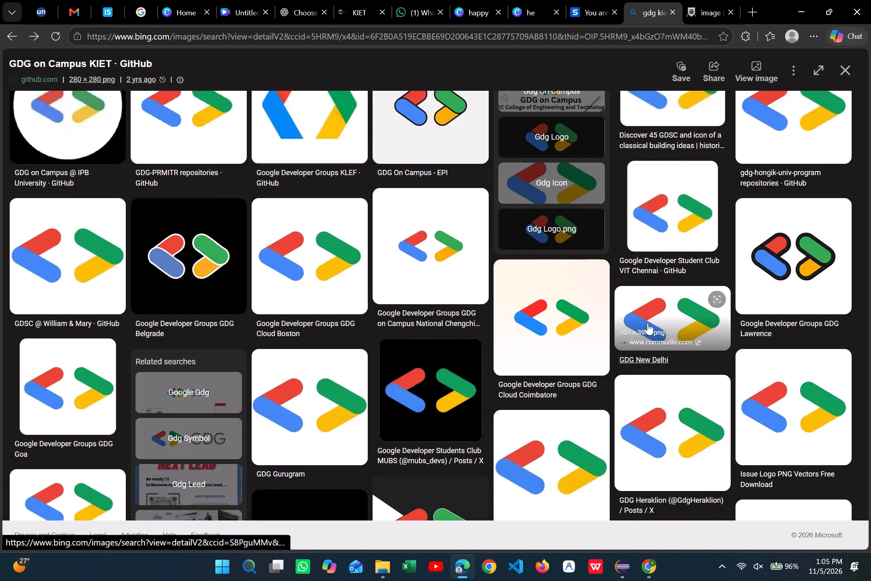
scroll(698, 428, "down", 4)
scroll(698, 428, "up", 7)
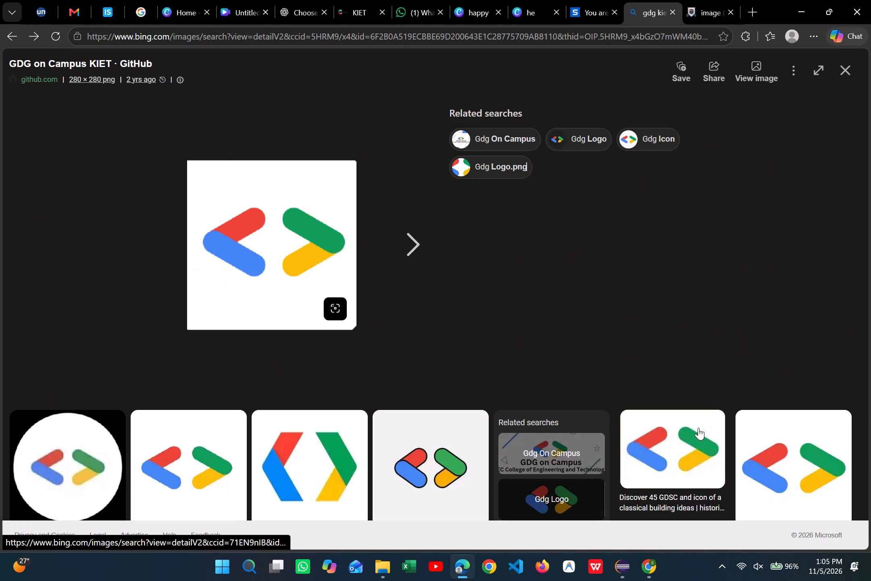
scroll(587, 416, "right", 8)
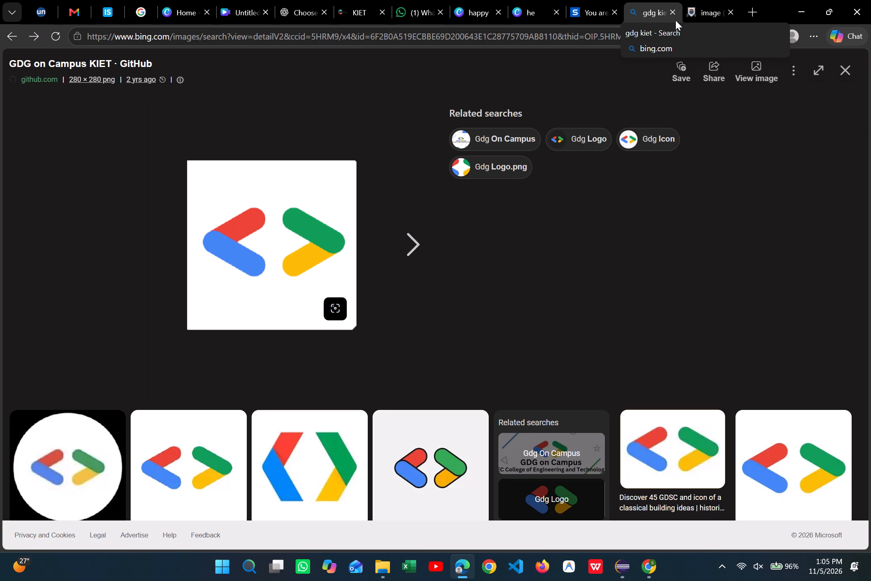
scroll(675, 20, "down", 2)
scroll(666, 293, "down", 1)
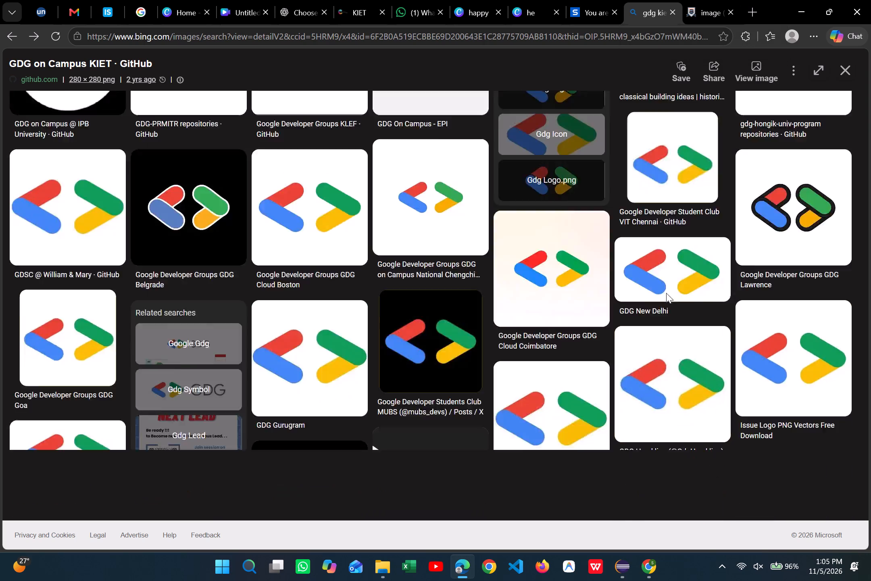
scroll(666, 293, "down", 1)
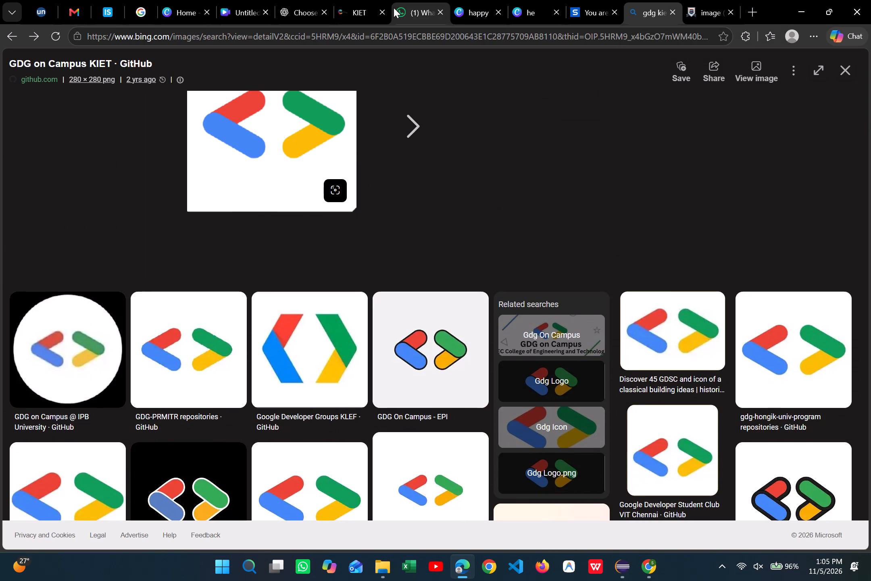
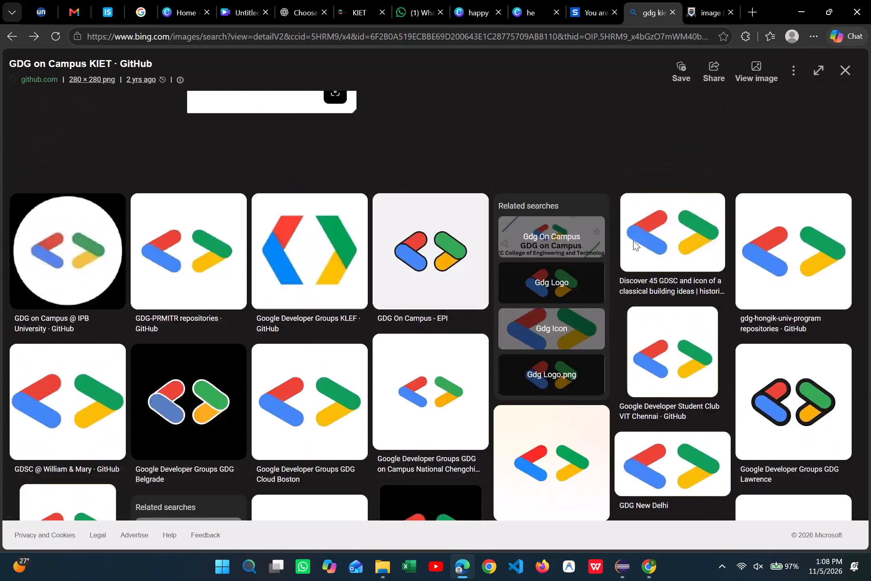
Open the gdg-hongik-univ-program repositories logo from the similar images to view it in detail.
left_click(790, 383)
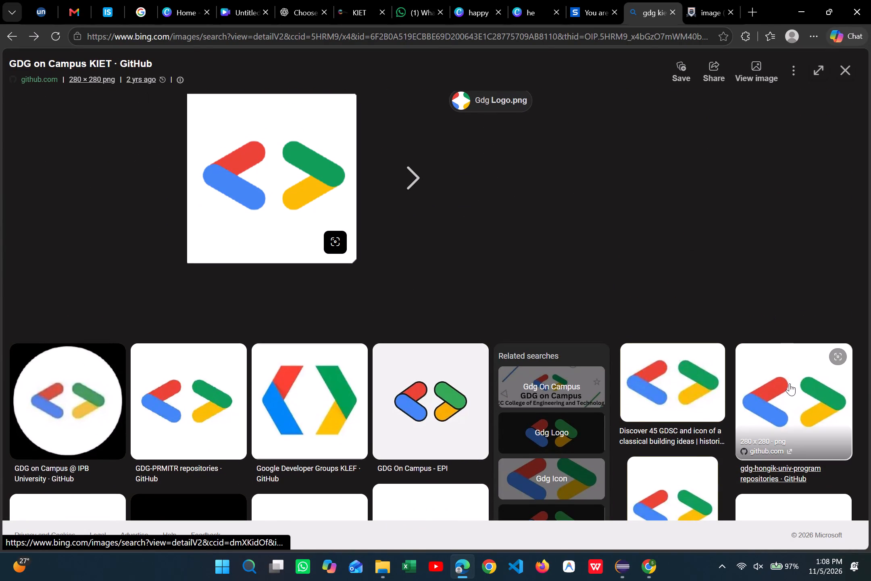
scroll(594, 286, "right", 10)
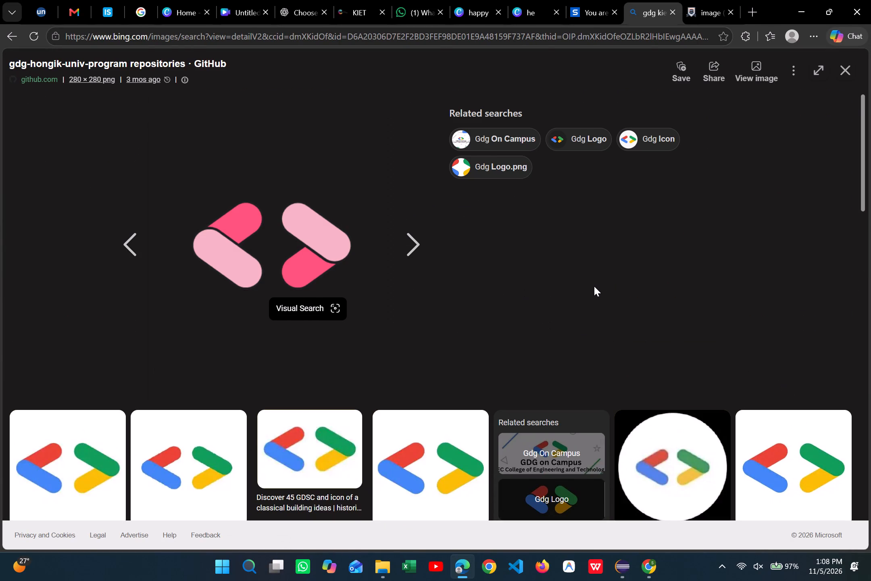
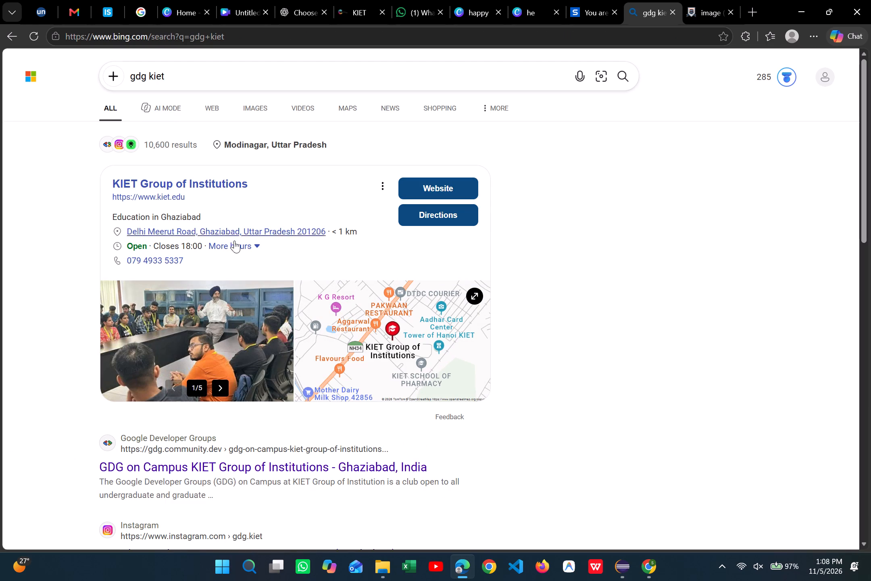
Copy the image link of the GDG logo beside the GDG on Campus KIET GitHub result and paste it into the Canva Mobile Video design.
scroll(236, 281, "down", 8)
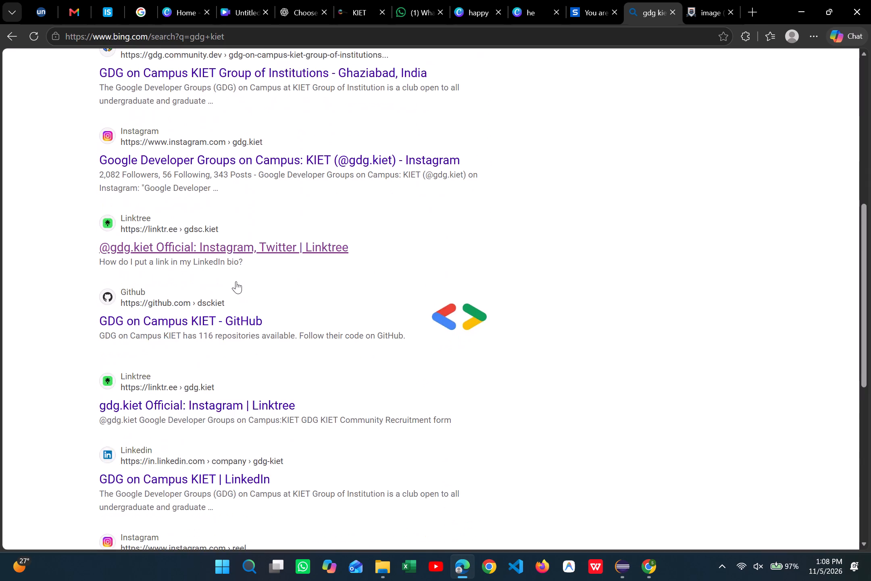
scroll(236, 281, "down", 6)
scroll(236, 281, "up", 3)
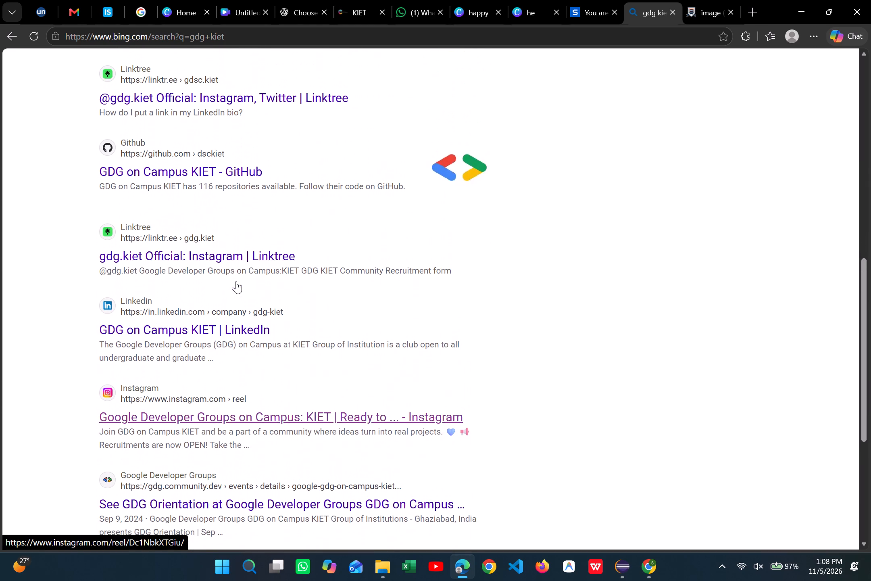
right_click(467, 149)
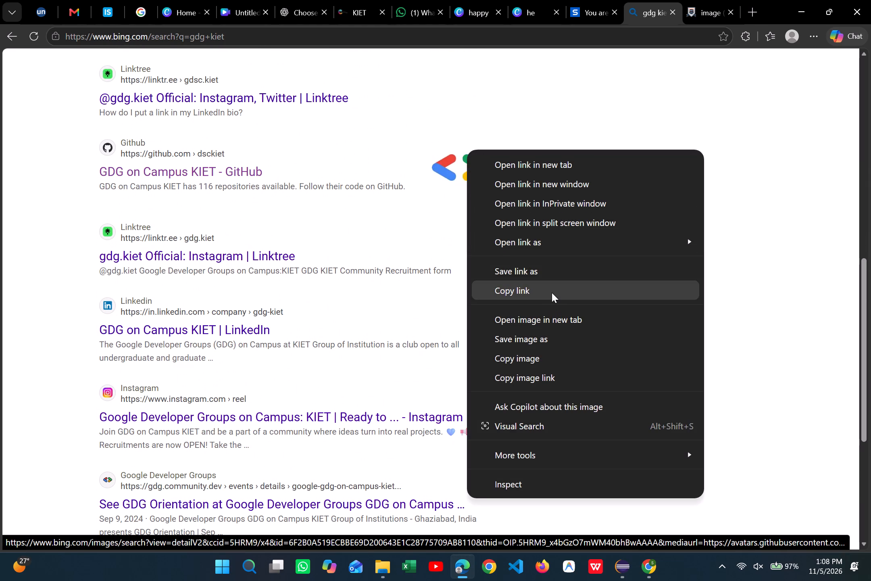
left_click(565, 379)
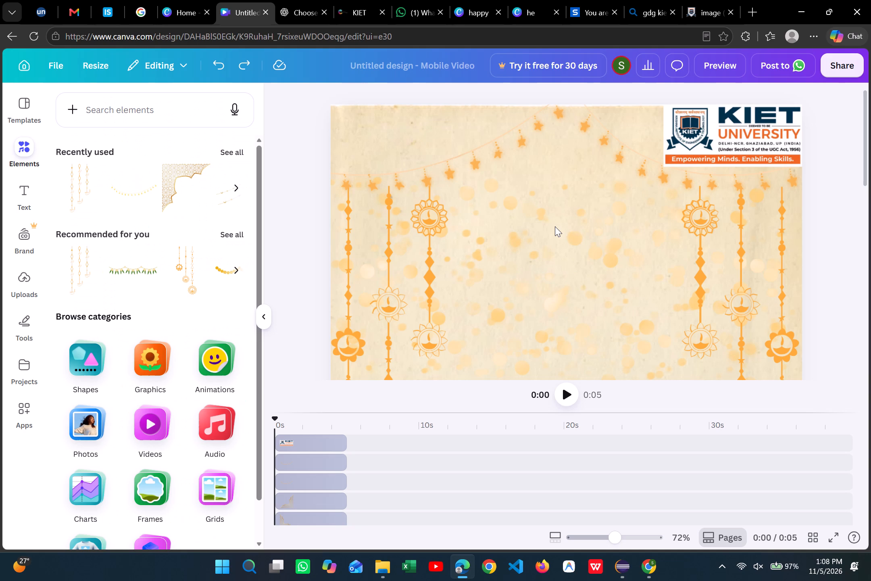
key("ctrl+v")
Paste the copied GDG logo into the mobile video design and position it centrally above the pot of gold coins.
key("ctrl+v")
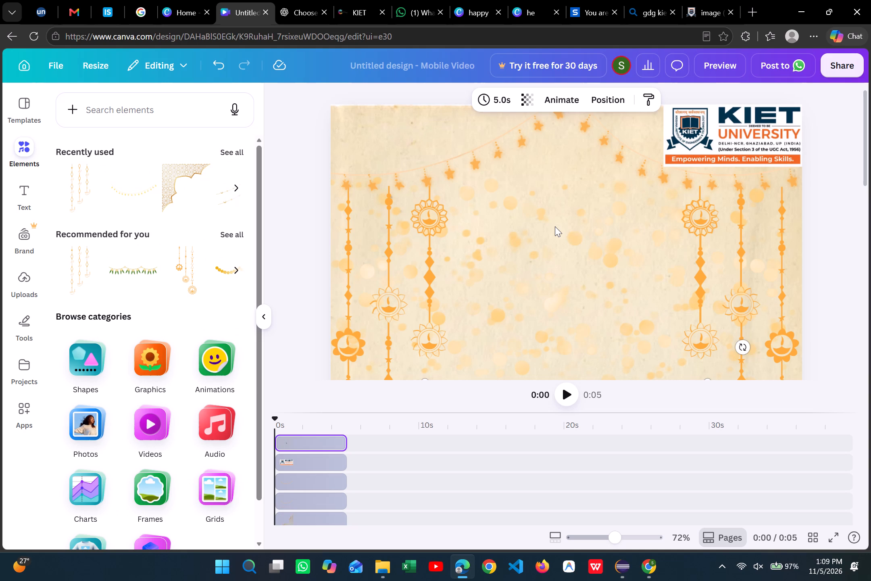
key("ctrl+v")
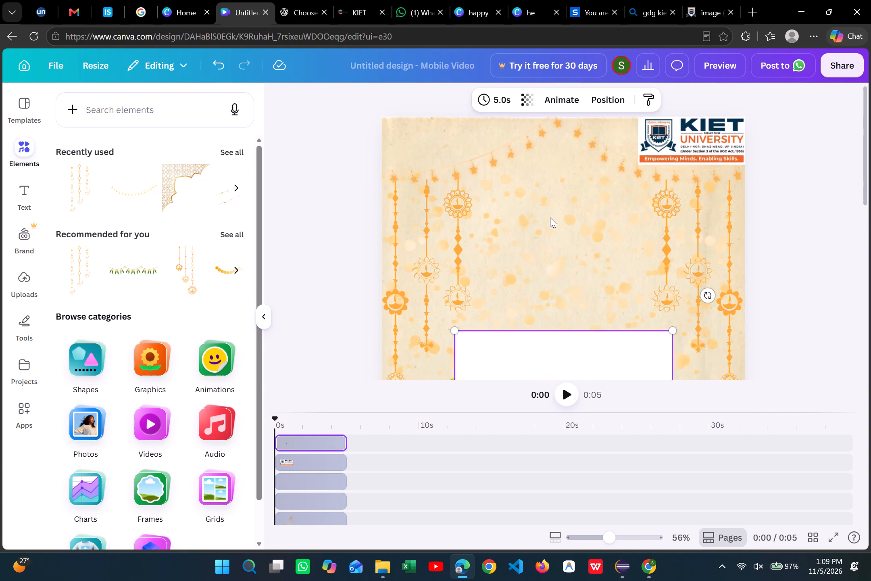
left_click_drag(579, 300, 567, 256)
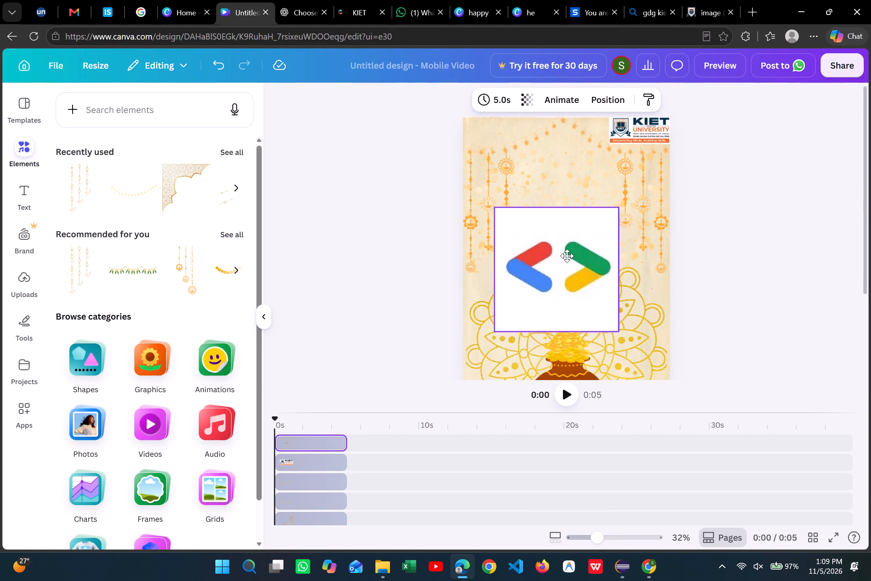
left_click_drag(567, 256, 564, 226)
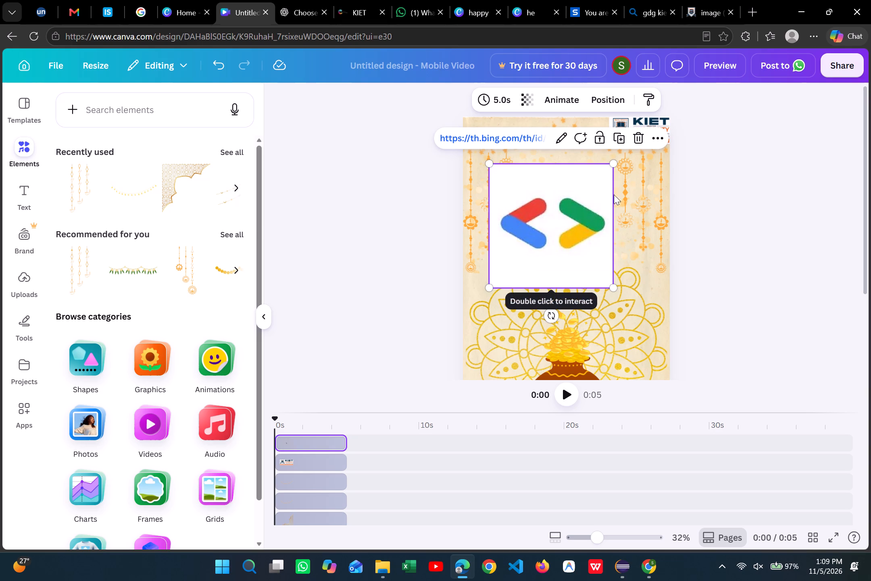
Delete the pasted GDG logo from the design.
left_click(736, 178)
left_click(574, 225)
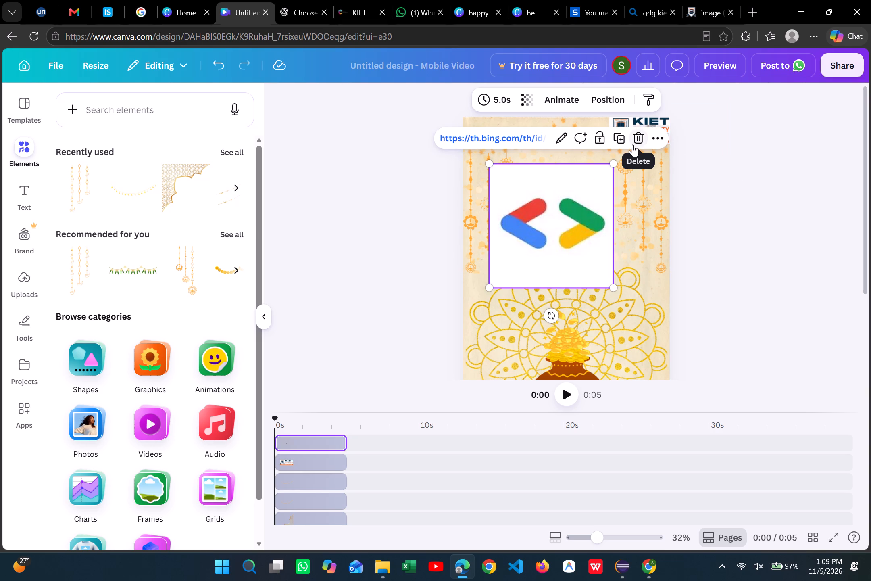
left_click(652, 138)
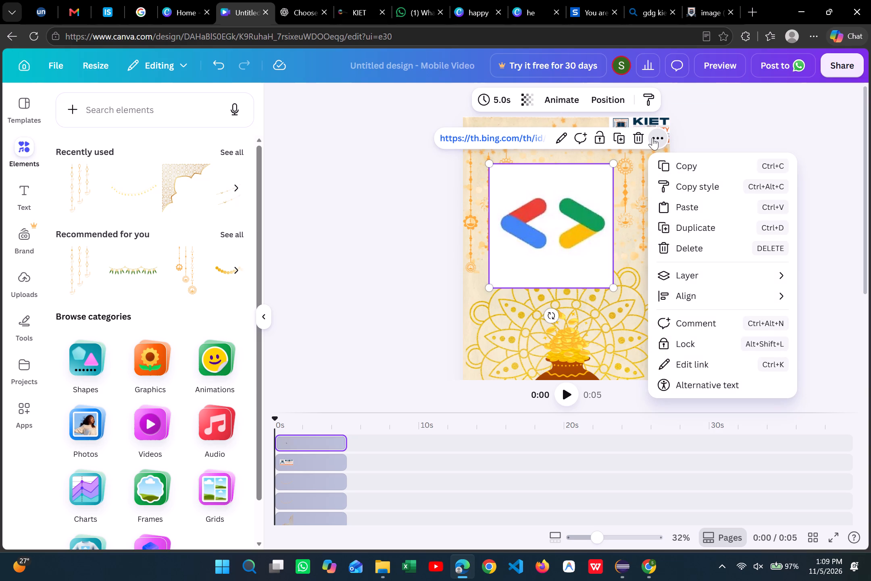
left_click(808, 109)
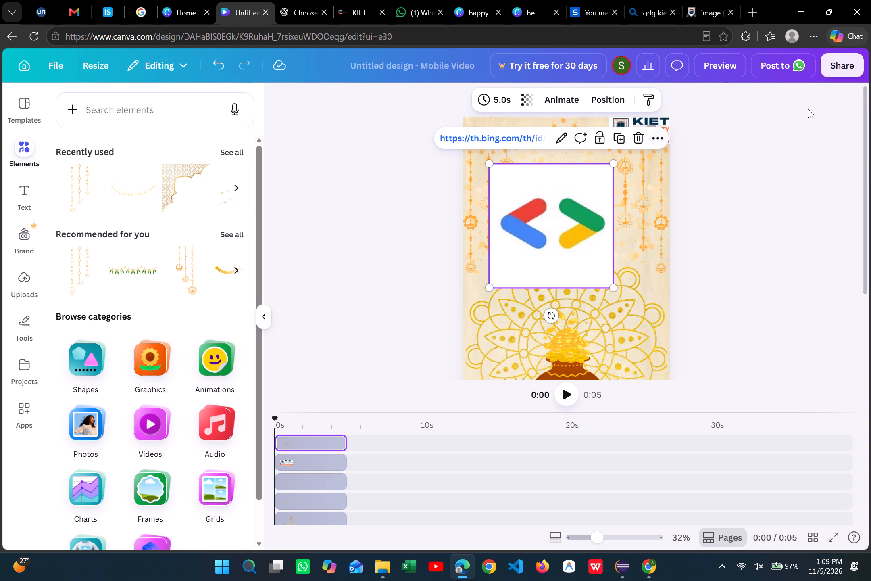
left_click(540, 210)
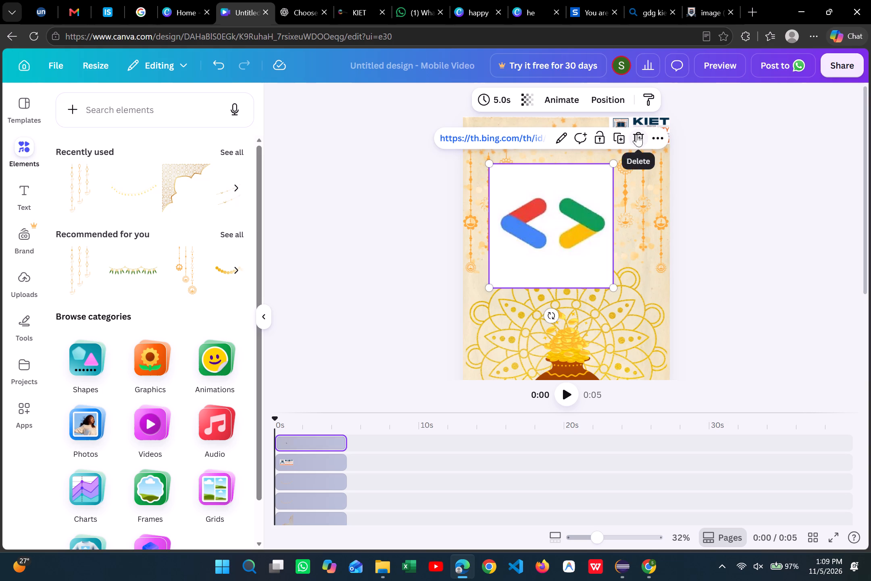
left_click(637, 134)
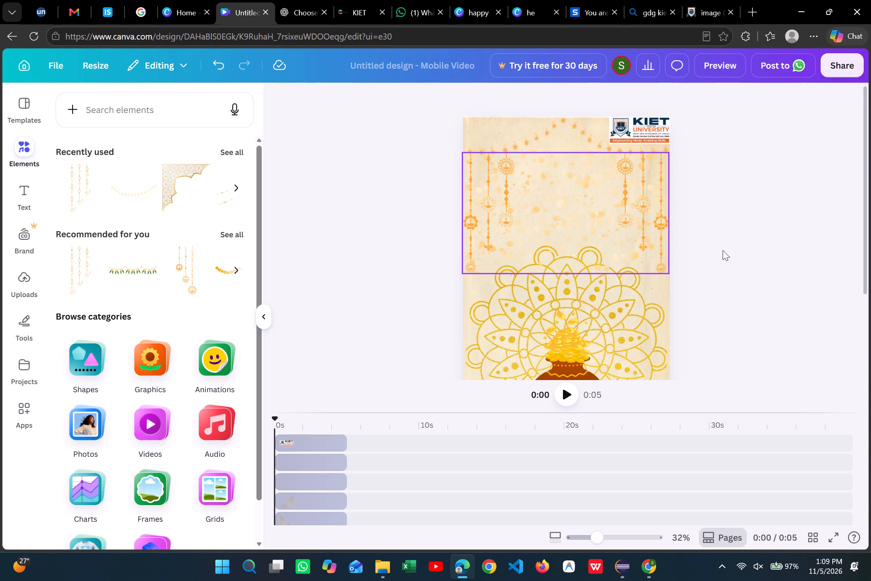
Examine the design and its timeline layers, checking the page background, the scattered gold coins and the mandala behind the pot.
scroll(723, 250, "down", 2)
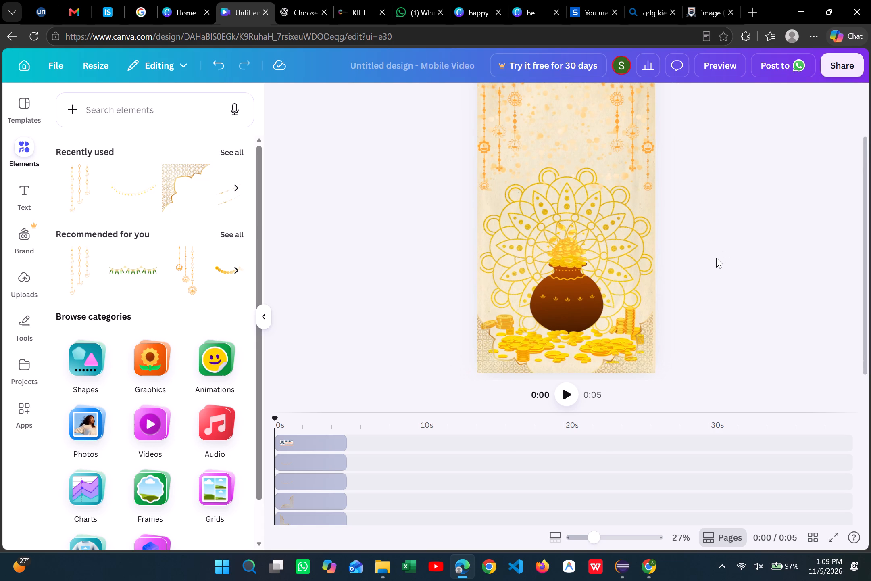
scroll(716, 258, "down", 1)
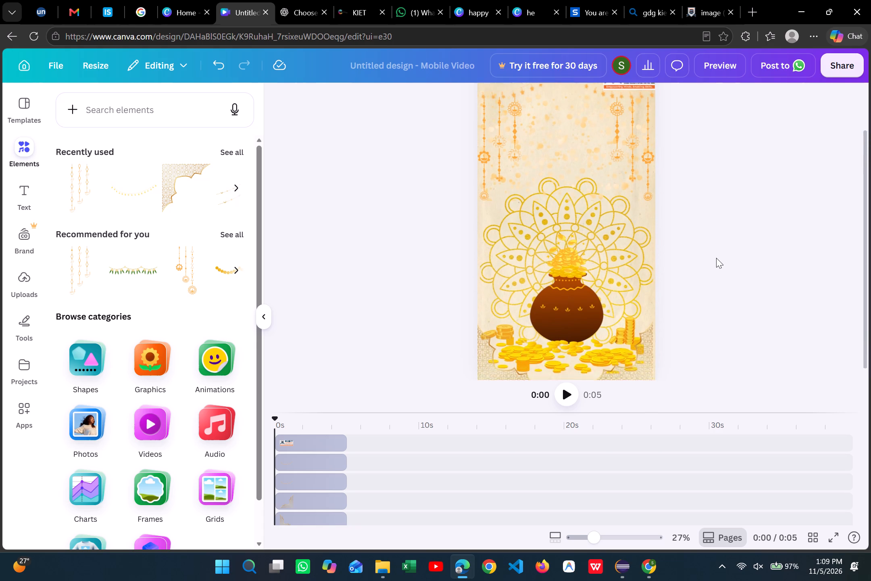
scroll(716, 258, "down", 1)
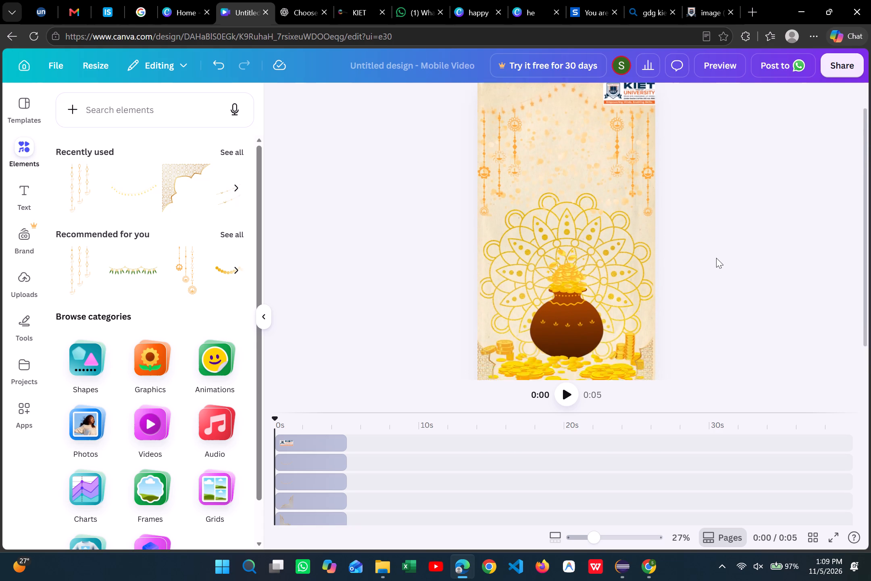
scroll(716, 258, "down", 1)
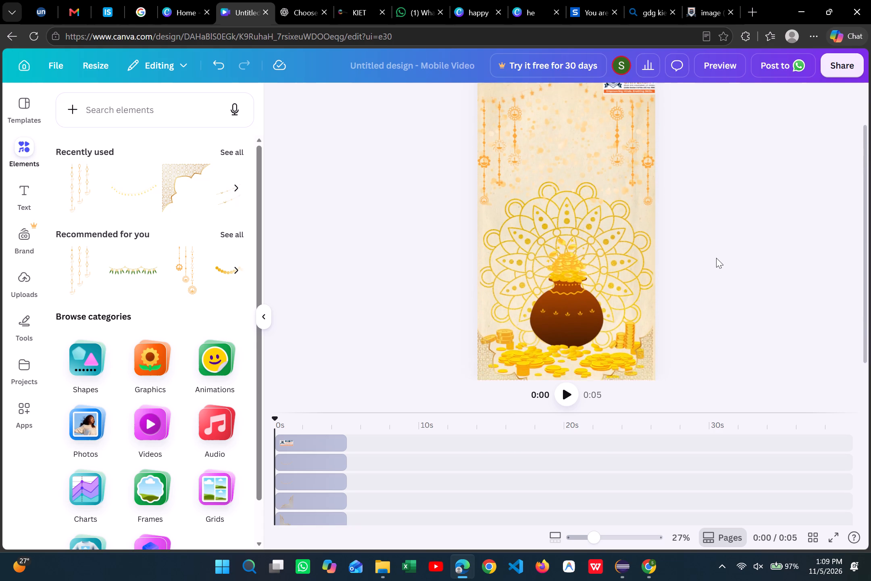
scroll(716, 258, "down", 1)
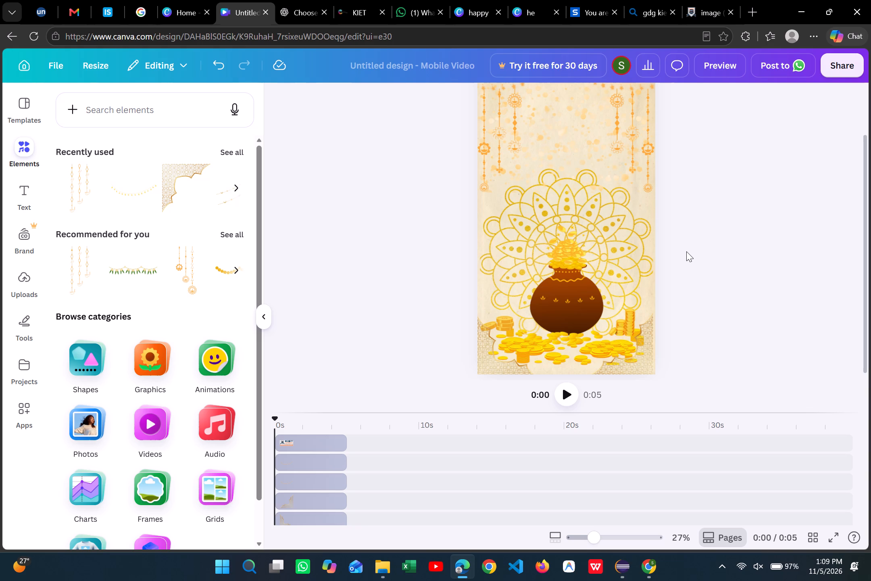
scroll(400, 493, "down", 2)
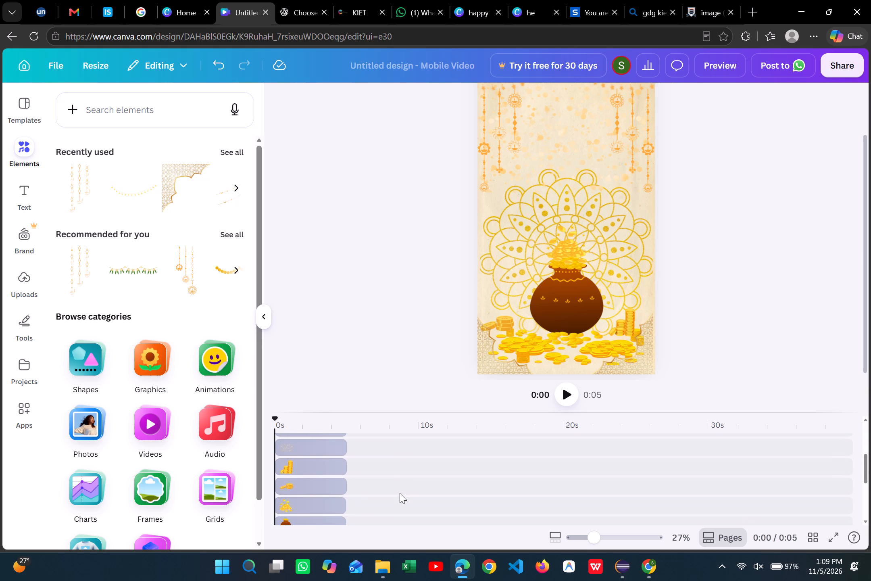
scroll(400, 493, "down", 4)
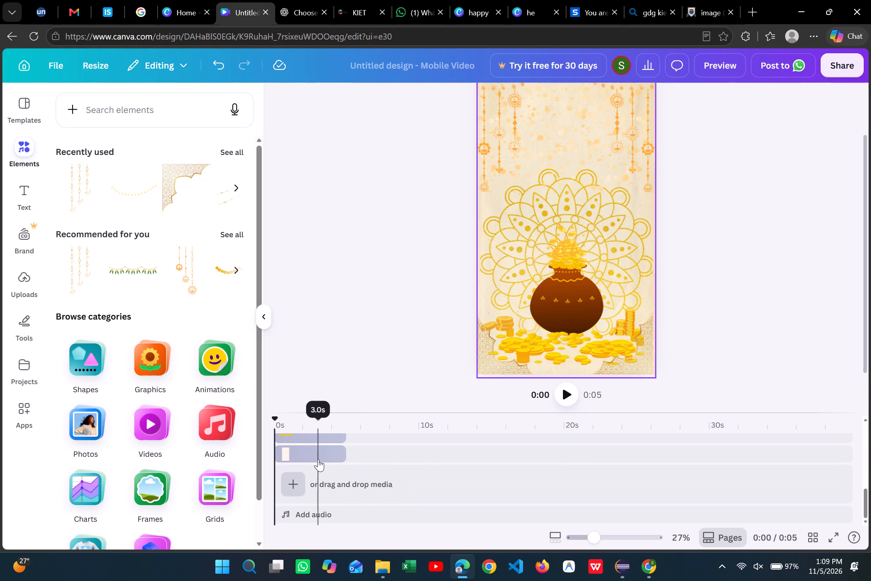
left_click(318, 459)
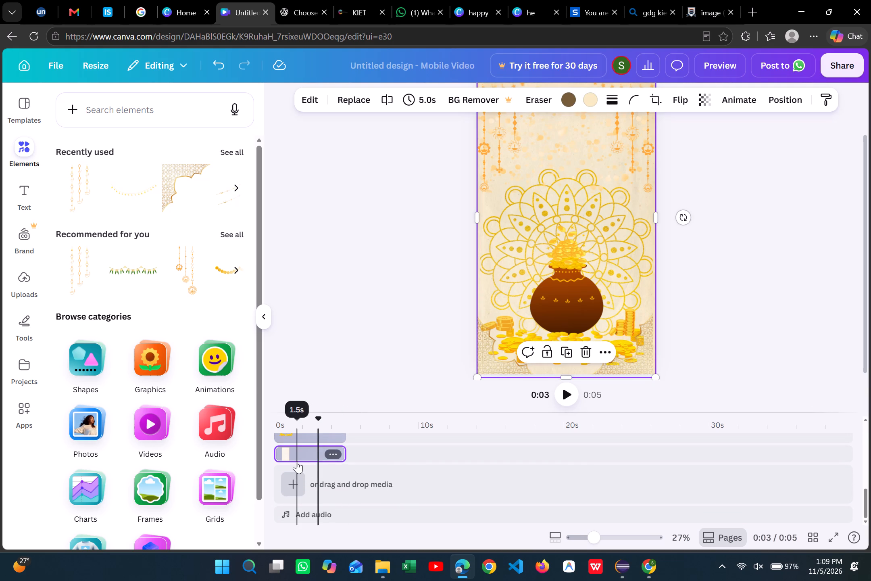
scroll(297, 461, "up", 1)
left_click(297, 461)
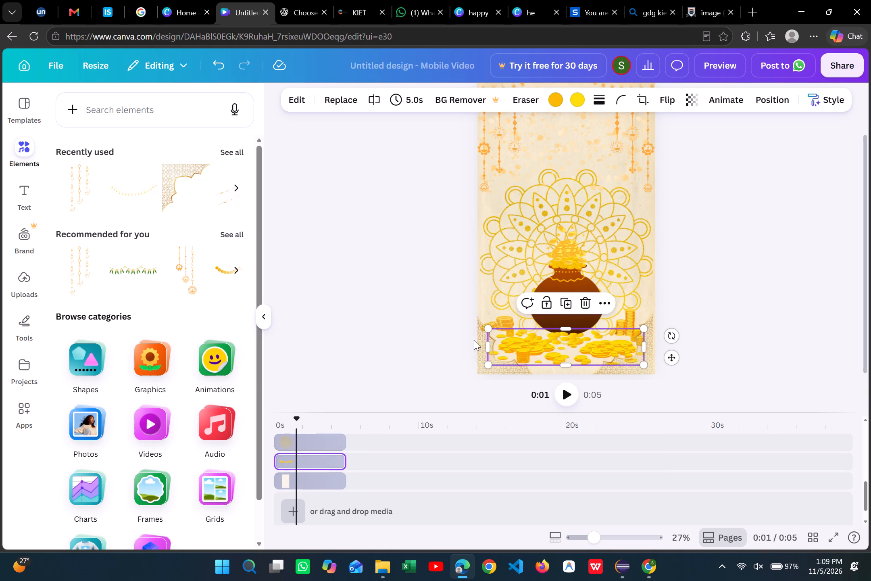
left_click(542, 222)
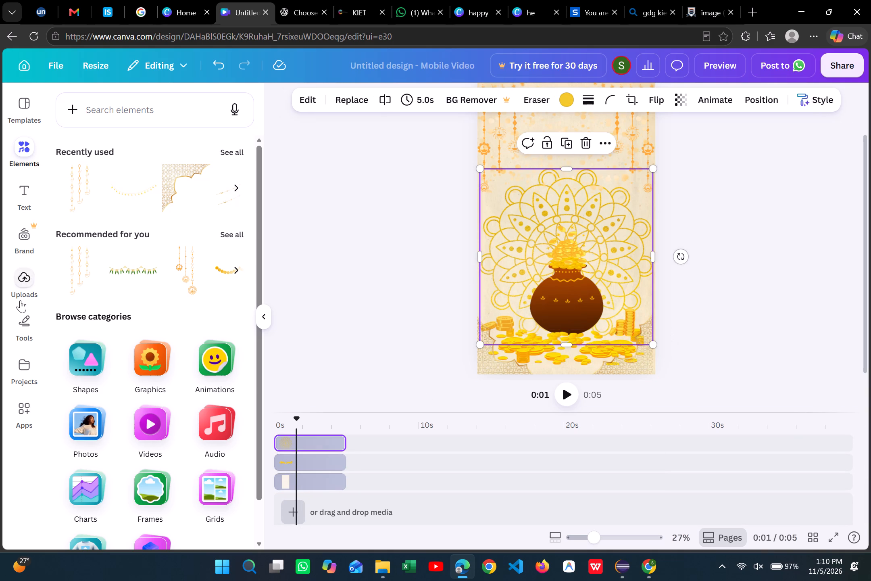
Look through the recently used elements and recent element searches, and check the mobile video design from its logo area to the coins.
left_click(28, 198)
left_click(27, 161)
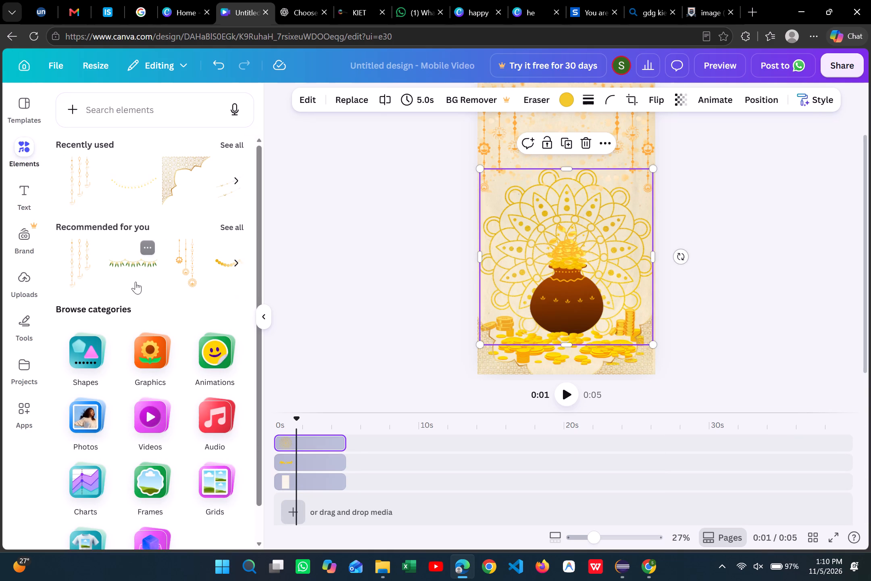
scroll(185, 182, "left", 12)
left_click(365, 284)
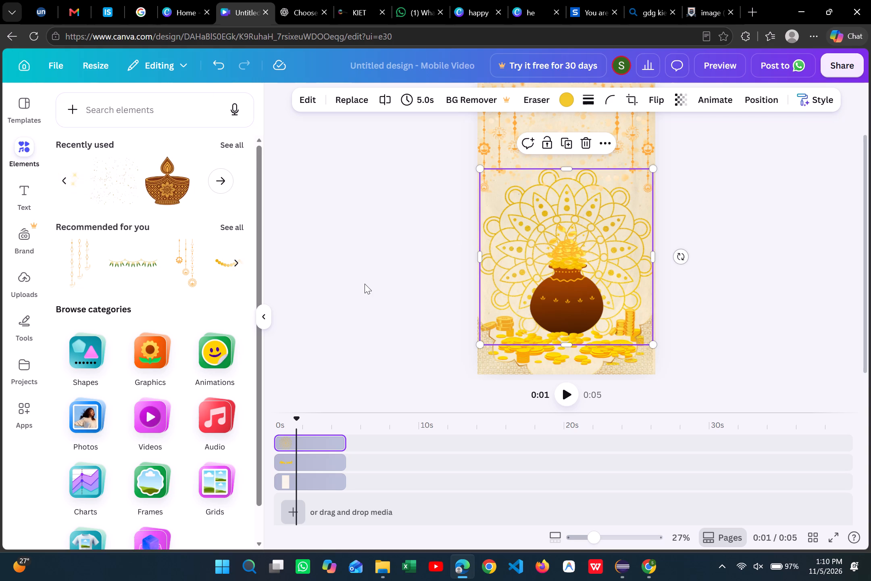
left_click(176, 105)
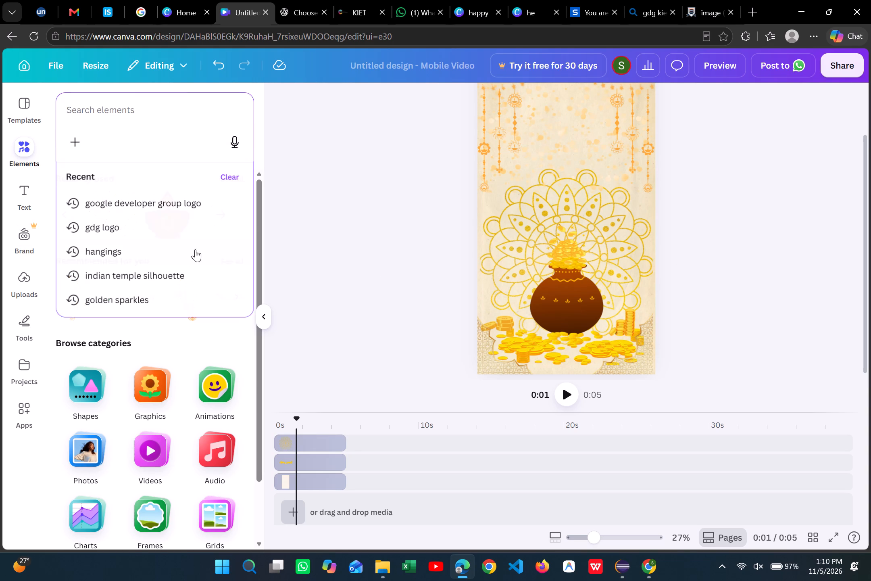
scroll(365, 242, "down", 1)
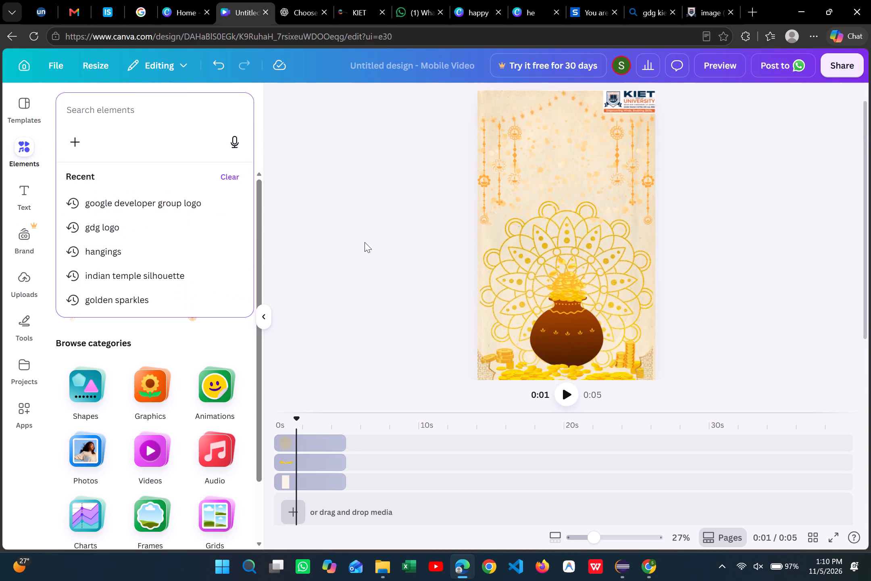
scroll(365, 242, "down", 1)
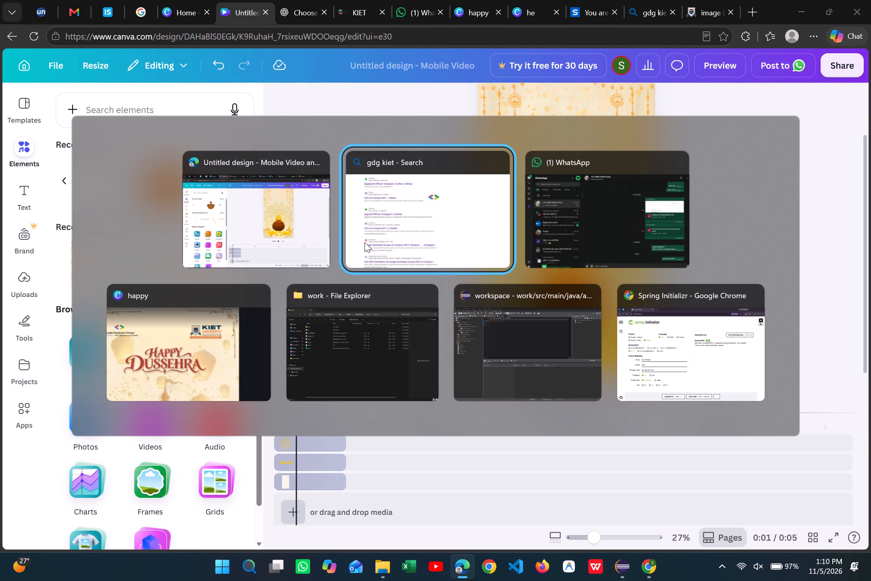
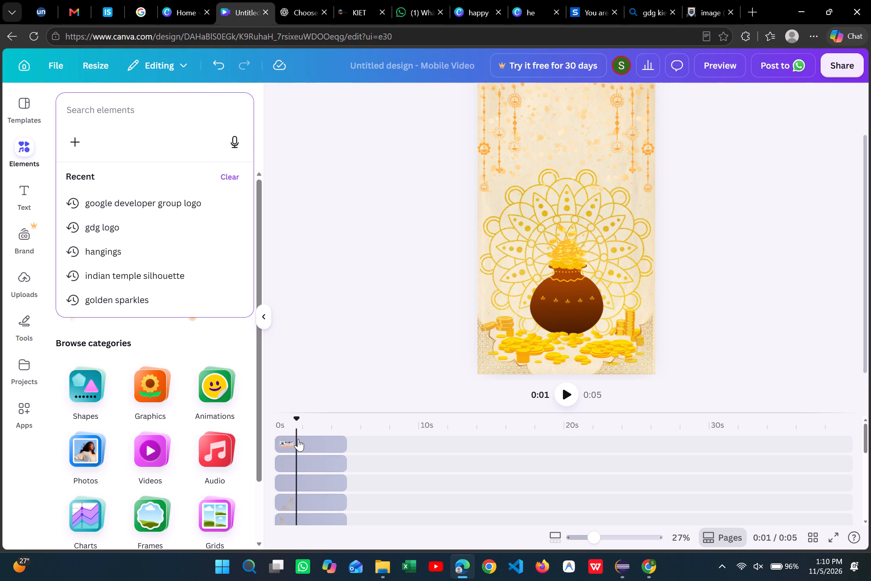
Return the playhead to the start of the video timeline at 0:00 and dismiss the recent element searches.
left_click(275, 454)
left_click(363, 267)
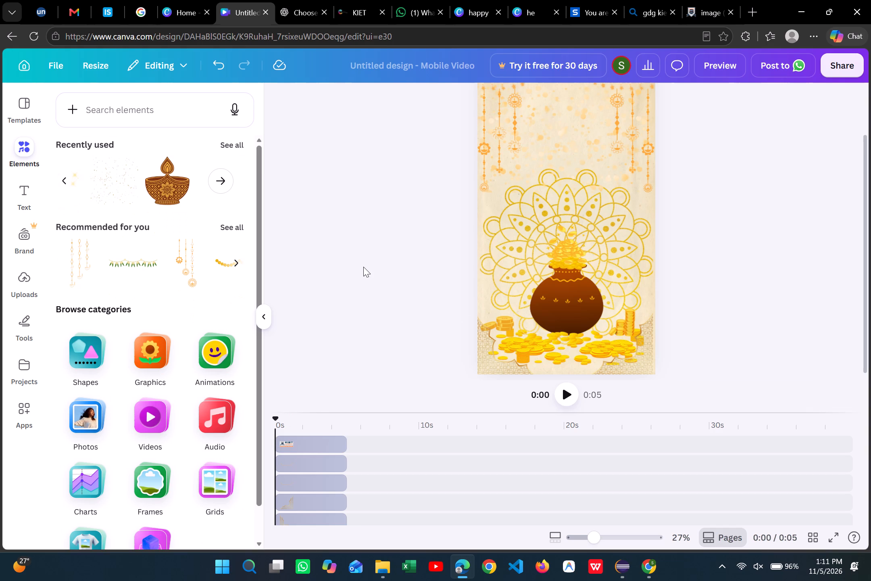
Add the pale orange lace-style mandala from the recommended elements and position it above the pot of coins.
scroll(363, 267, "up", 1)
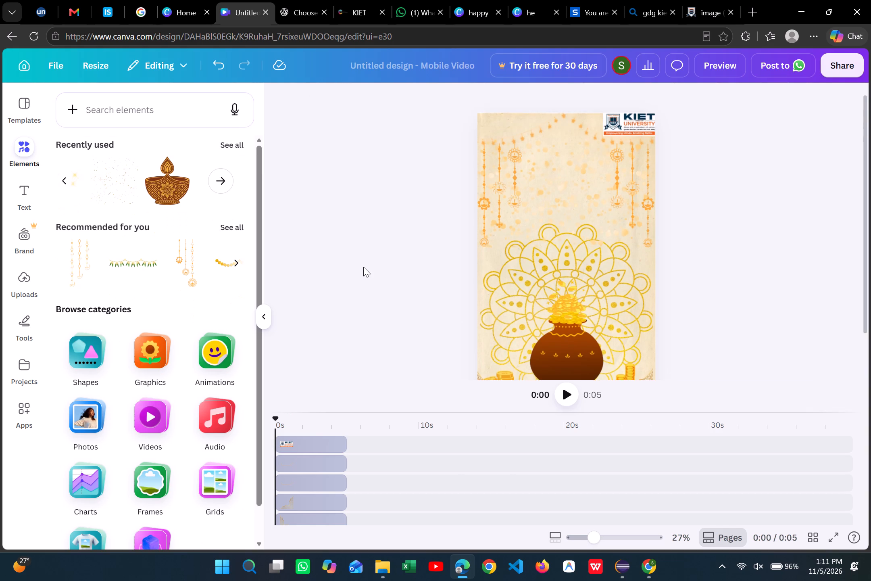
scroll(363, 267, "up", 1)
scroll(363, 267, "down", 1)
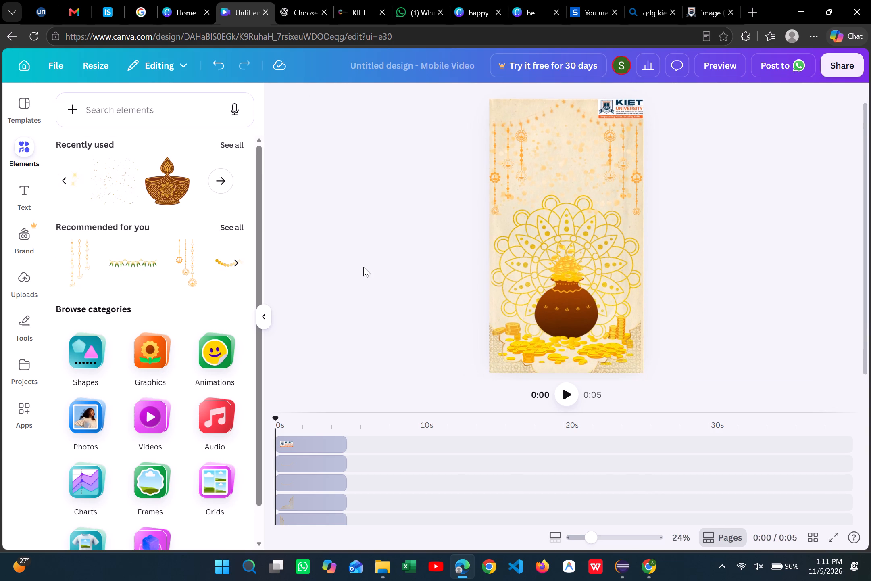
scroll(363, 267, "down", 1)
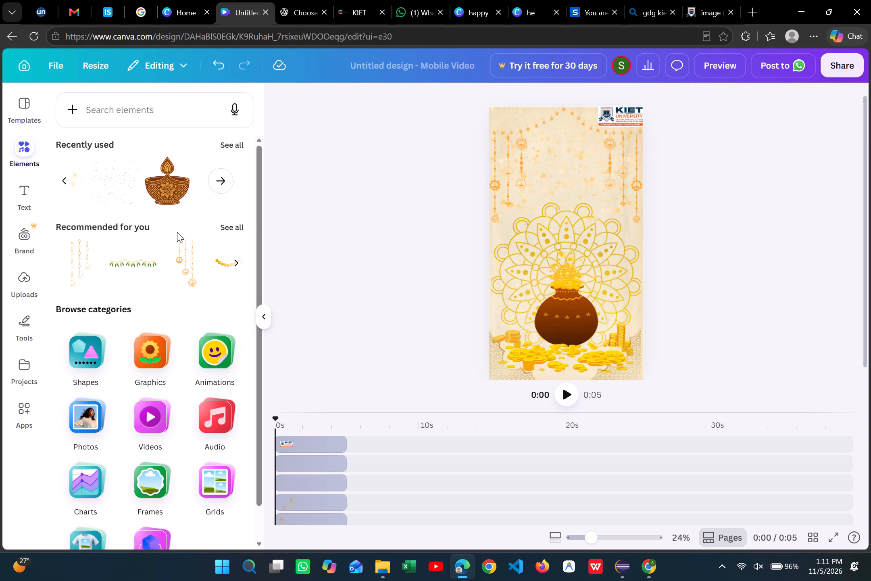
scroll(190, 255, "left", 5)
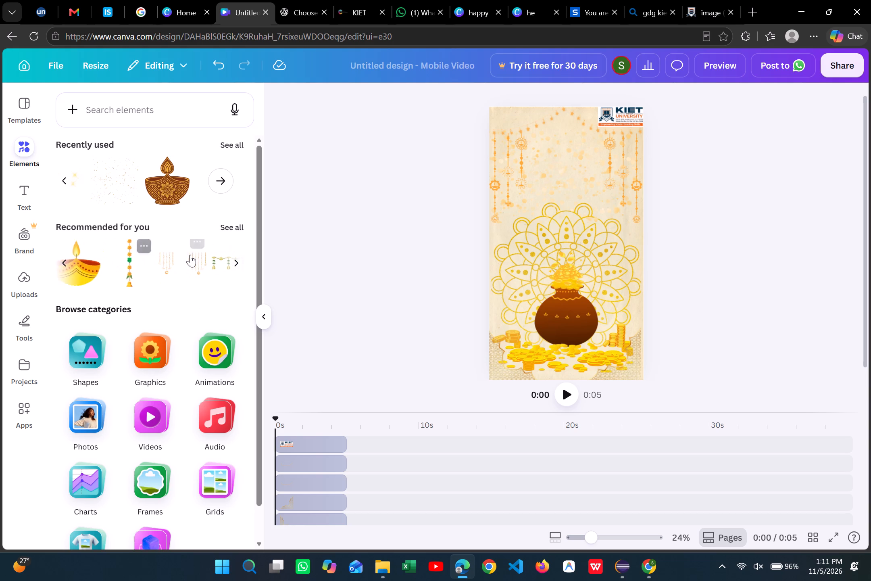
scroll(190, 255, "left", 2)
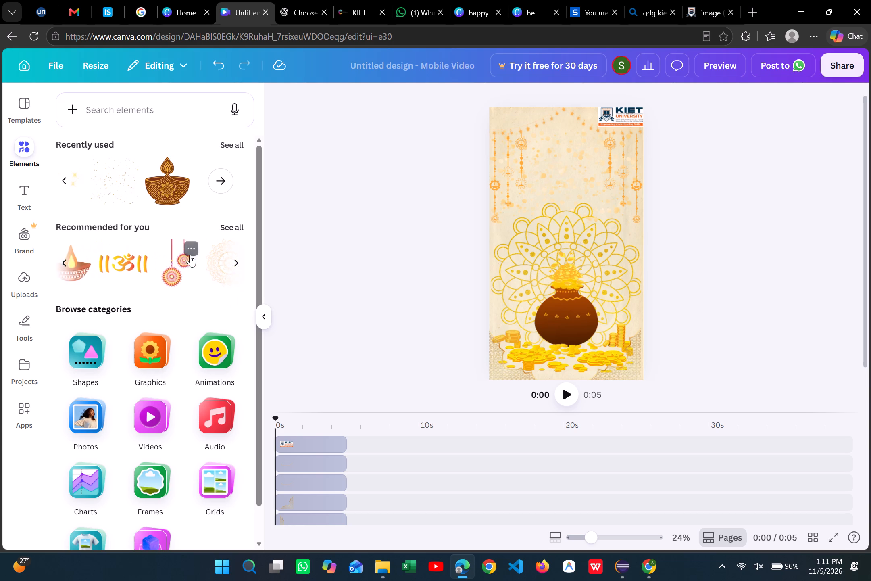
scroll(190, 255, "left", 3)
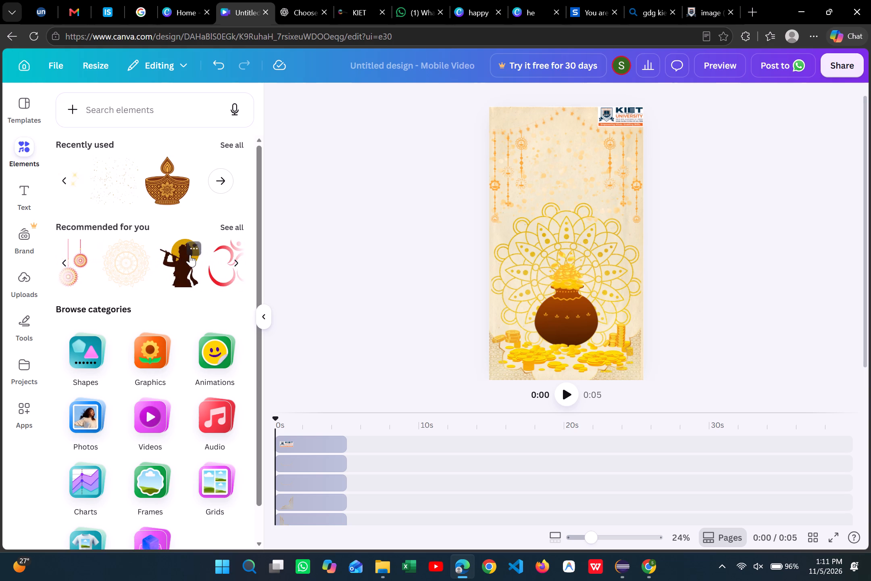
scroll(190, 255, "left", 1)
left_click(117, 265)
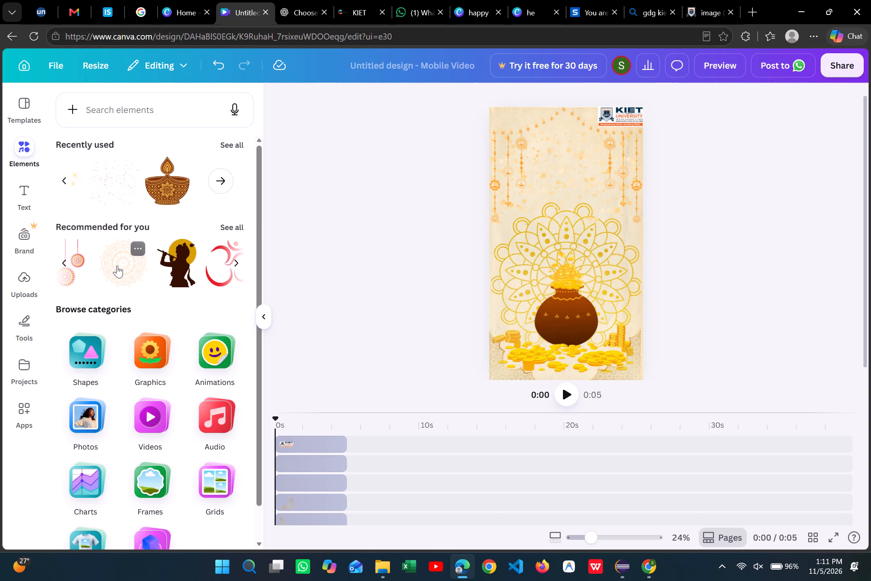
left_click_drag(575, 237, 573, 180)
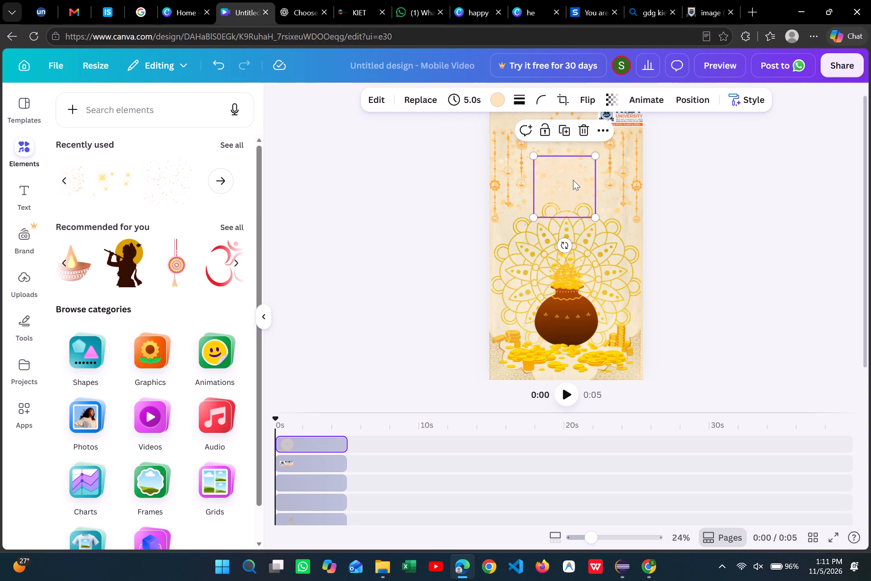
left_click_drag(568, 184, 550, 215)
Recolour the new mandala golden orange using a colour from the design's graphic colours.
left_click(494, 102)
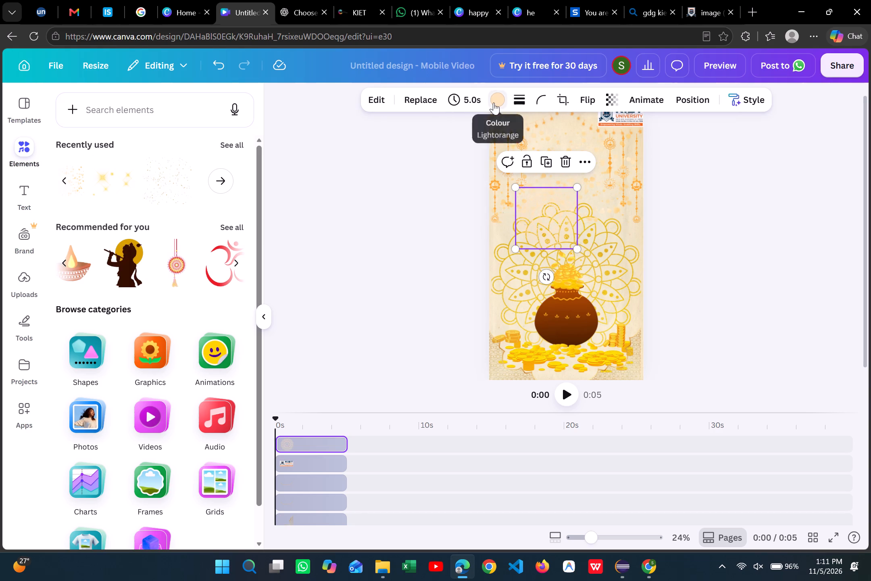
left_click(174, 199)
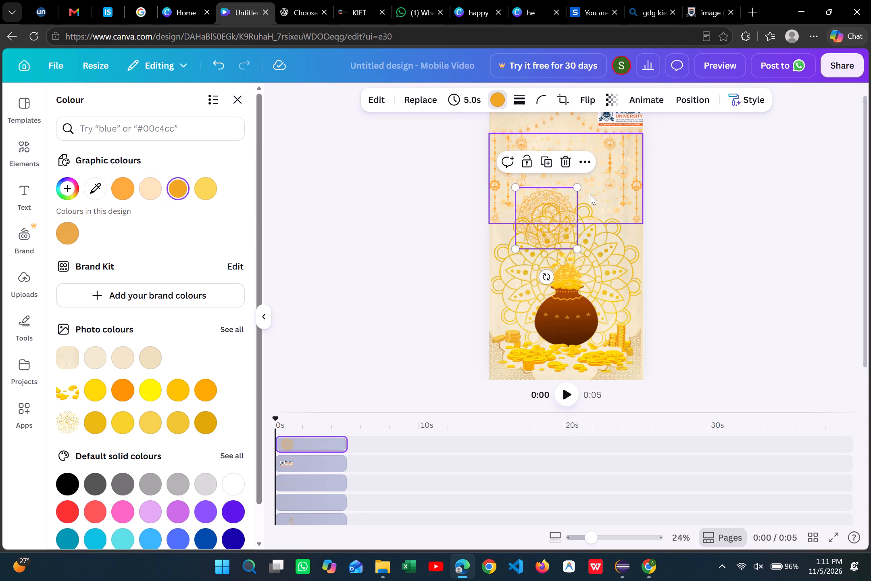
Enlarge the new mandala to roughly the page's width and move it to the upper part of the design.
left_click_drag(557, 213, 543, 292)
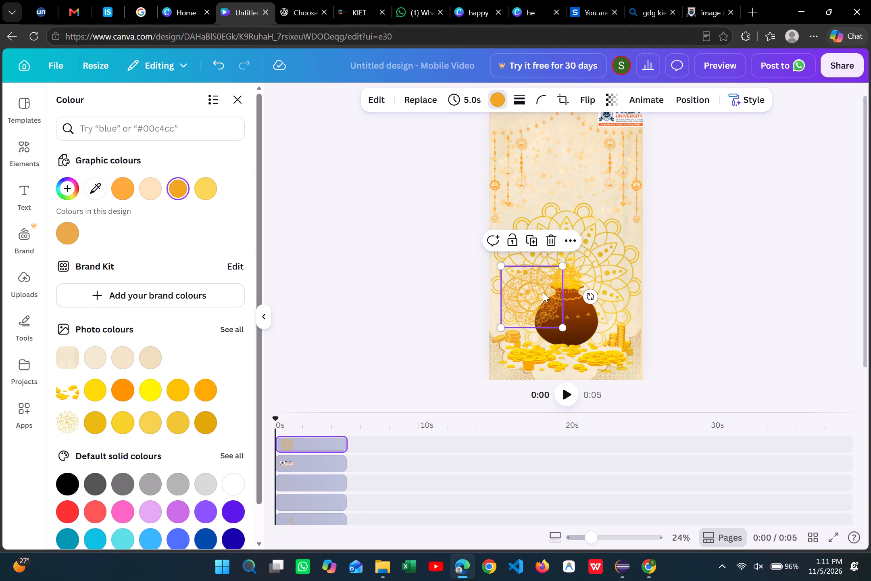
left_click(604, 253)
left_click(533, 286)
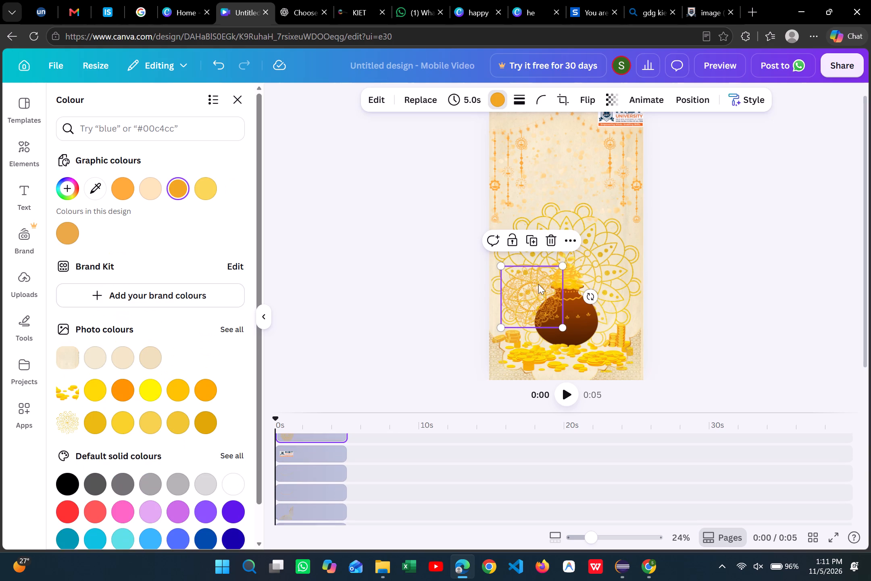
left_click_drag(562, 267, 667, 194)
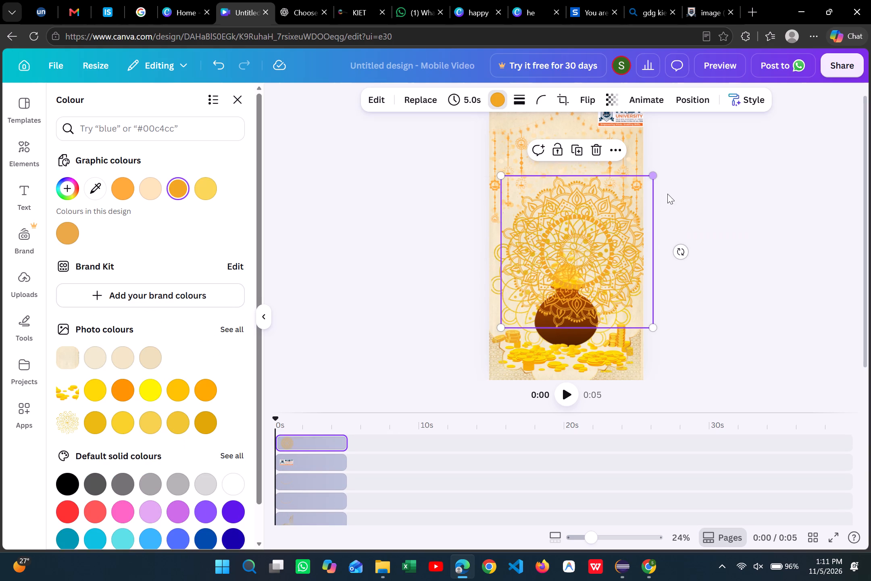
left_click_drag(602, 246, 571, 169)
Delete the old yellow mandala behind the pot.
left_click(611, 278)
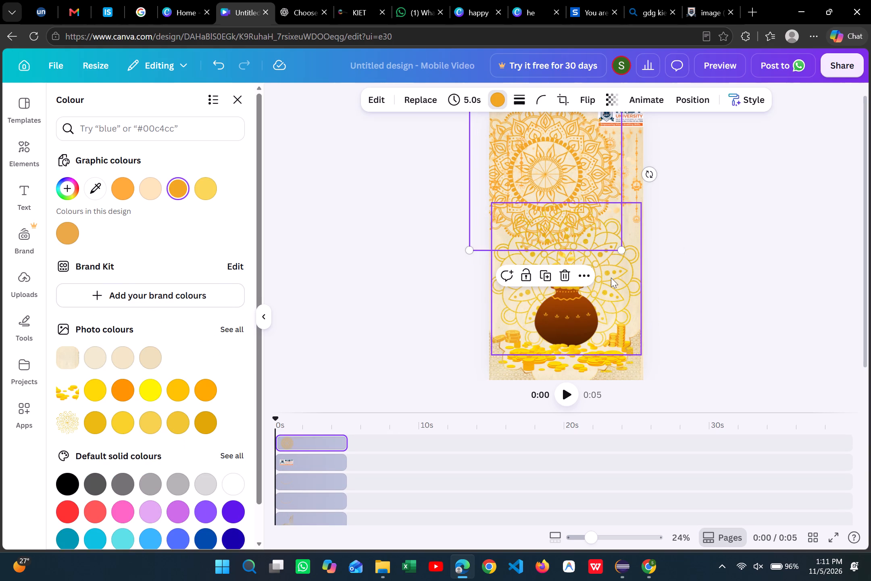
left_click(586, 171)
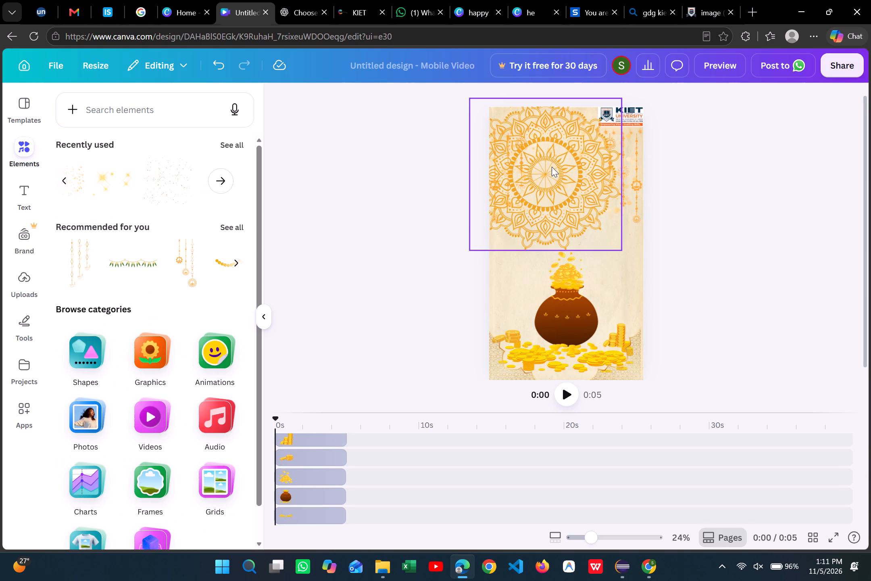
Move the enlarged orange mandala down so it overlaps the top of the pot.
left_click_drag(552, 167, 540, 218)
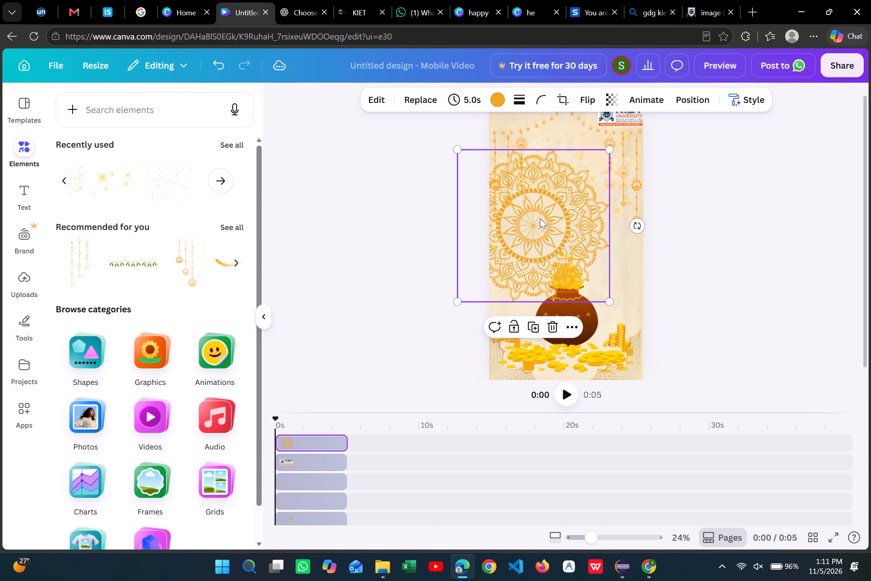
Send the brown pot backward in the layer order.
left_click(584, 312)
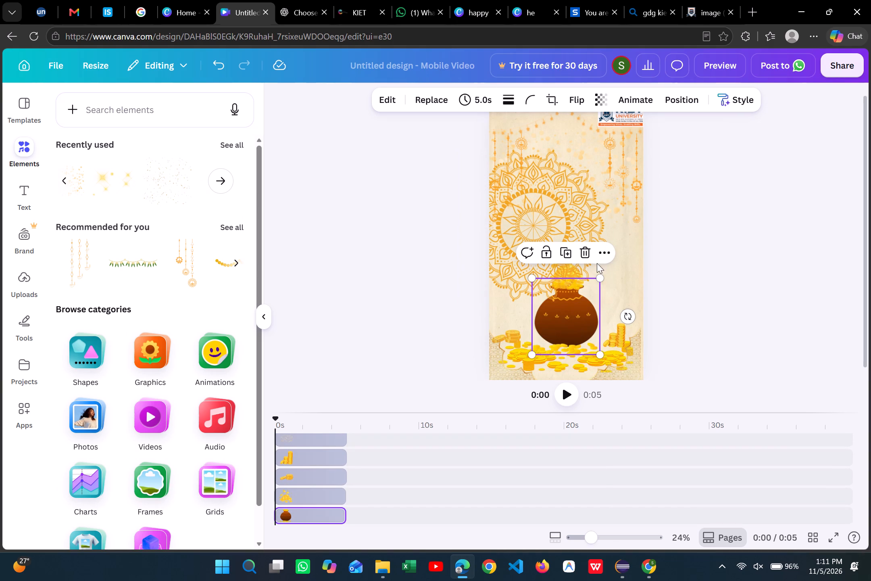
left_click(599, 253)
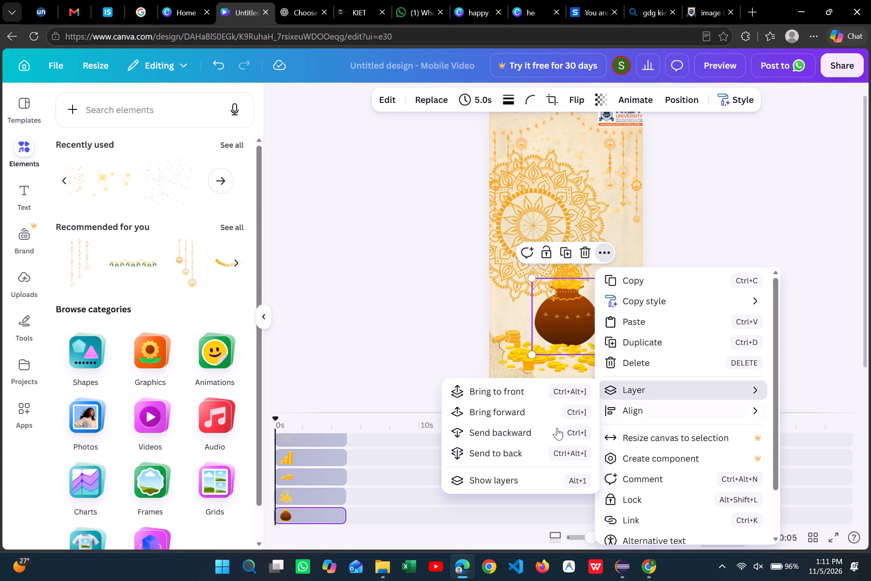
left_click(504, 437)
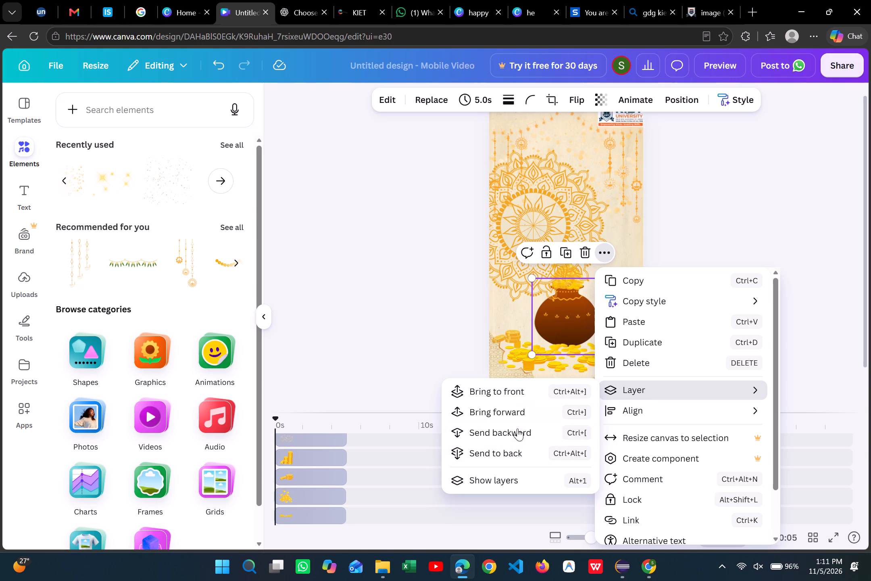
Move the orange mandala over the pot and send it backward in the layer order.
left_click(525, 251)
left_click_drag(525, 251, 542, 284)
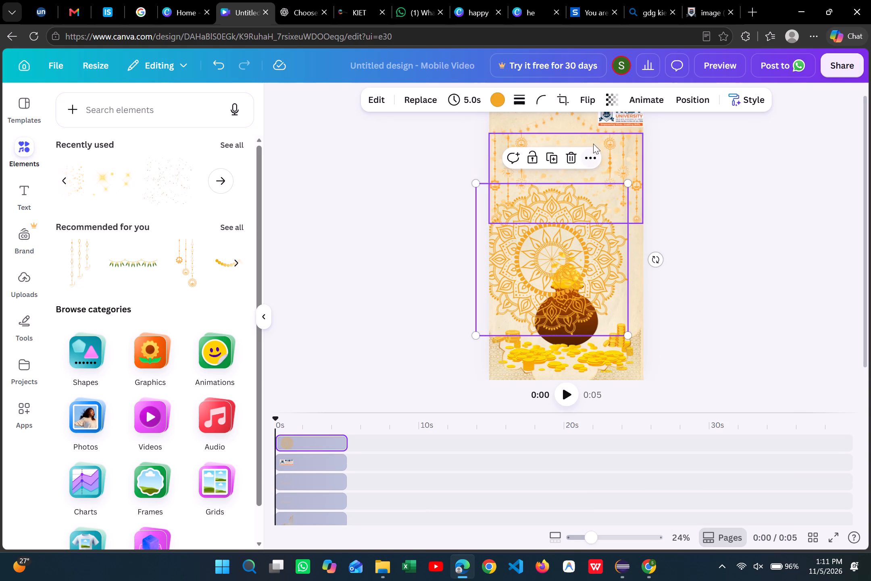
left_click(592, 161)
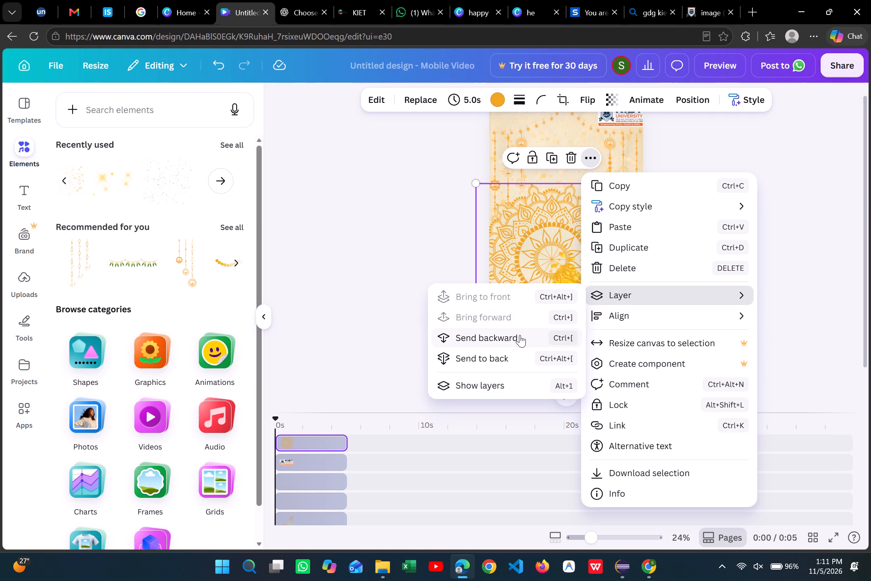
left_click(520, 335)
left_click(819, 251)
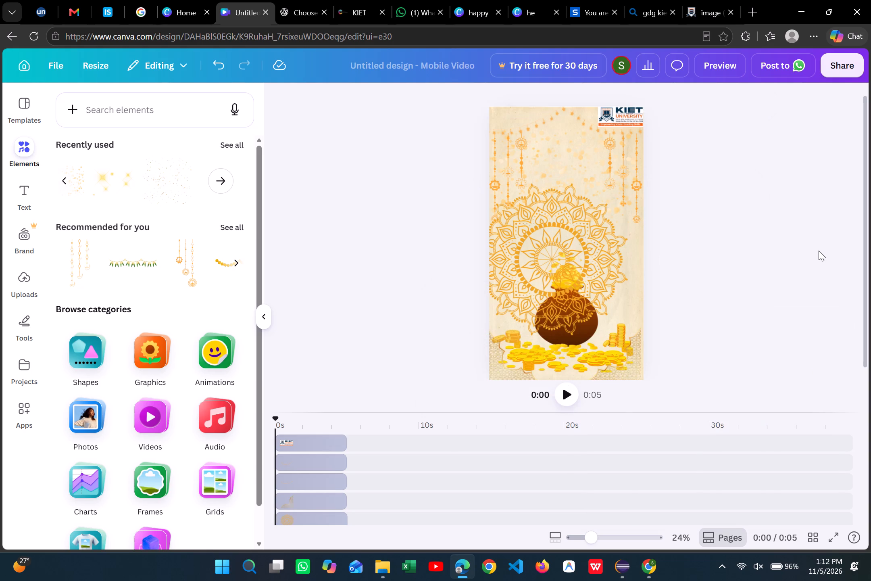
Bring the brown pot forward through the layers until it sits in front of the orange mandala.
left_click(579, 339)
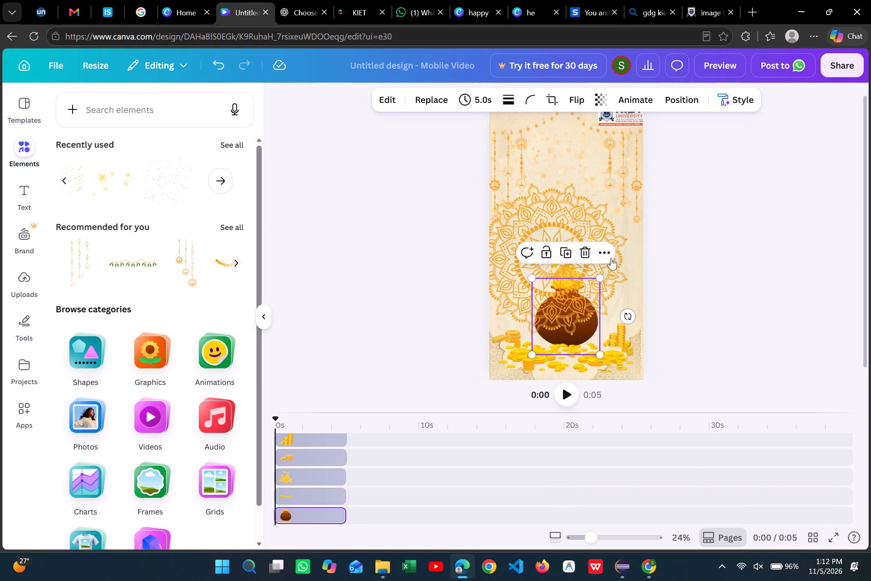
left_click(608, 258)
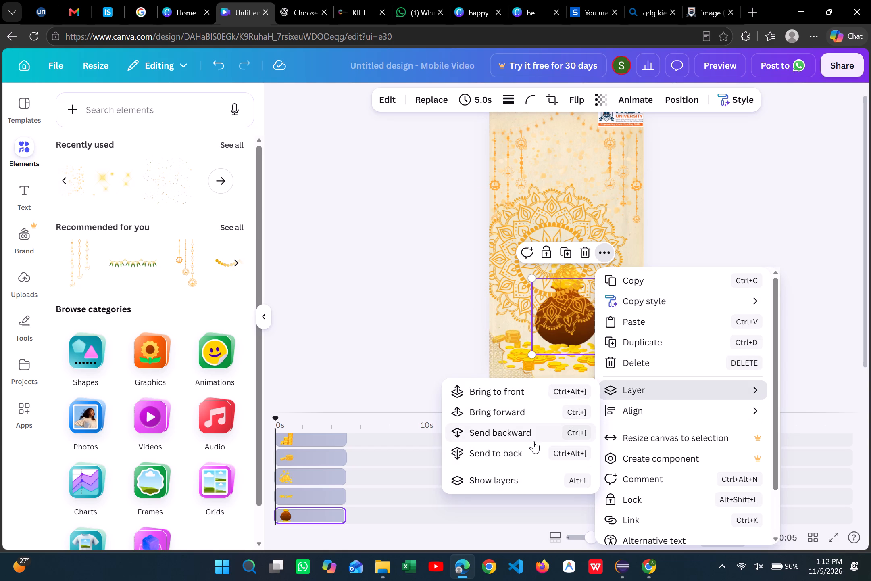
left_click(514, 410)
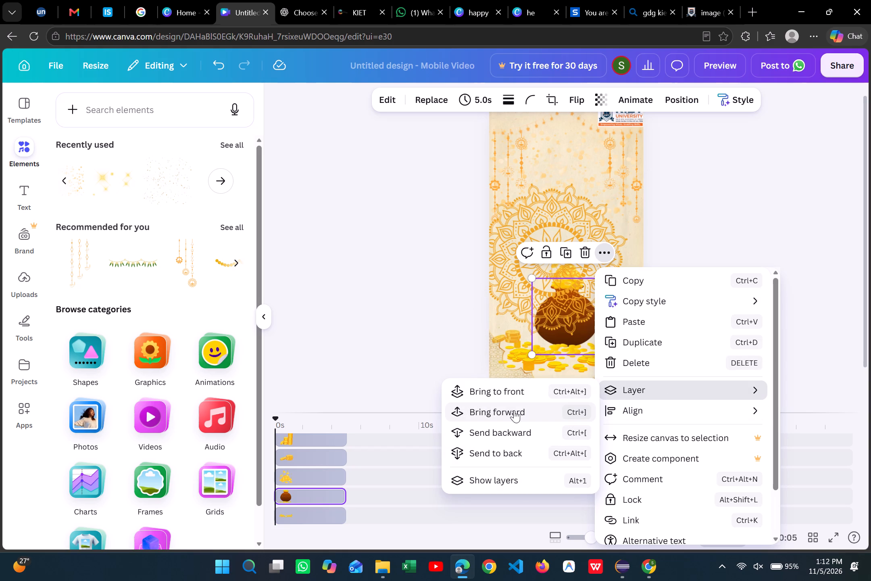
left_click(519, 287)
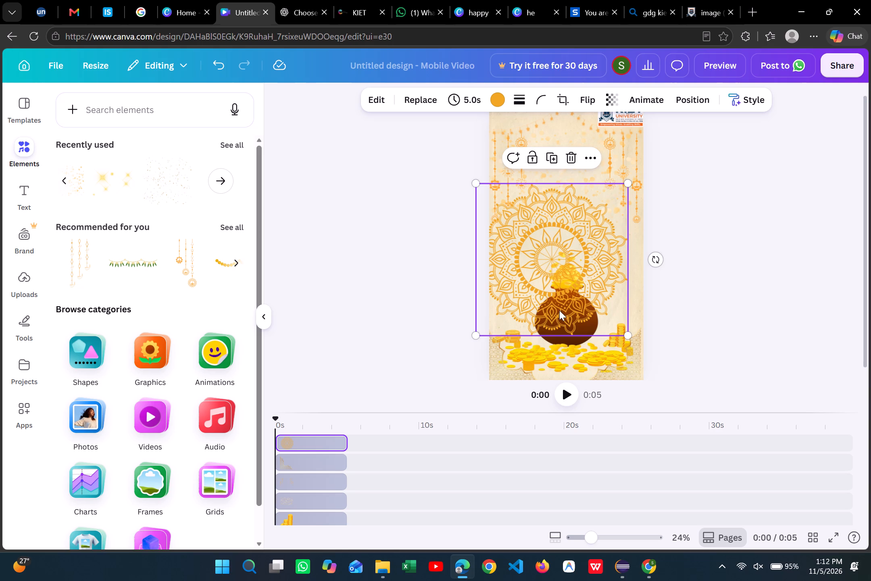
left_click(581, 338)
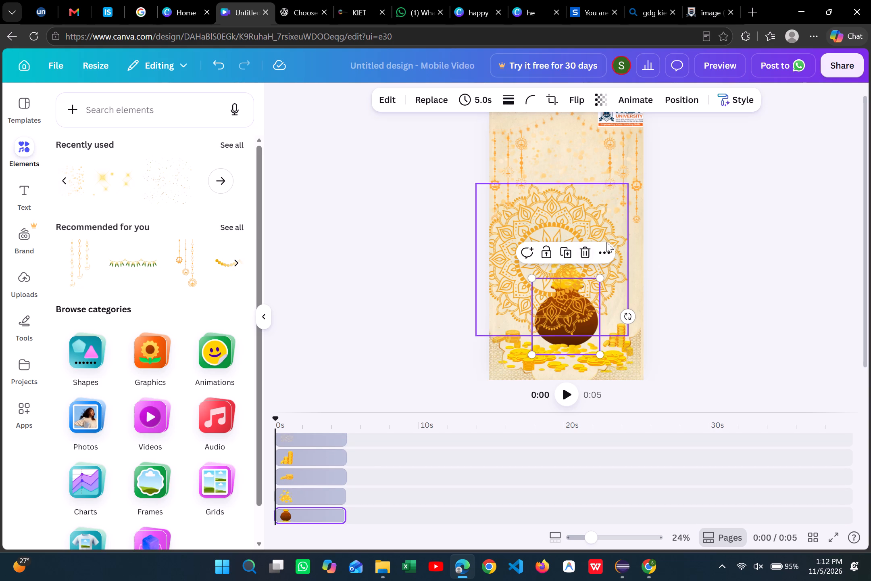
left_click(604, 247)
left_click(627, 394)
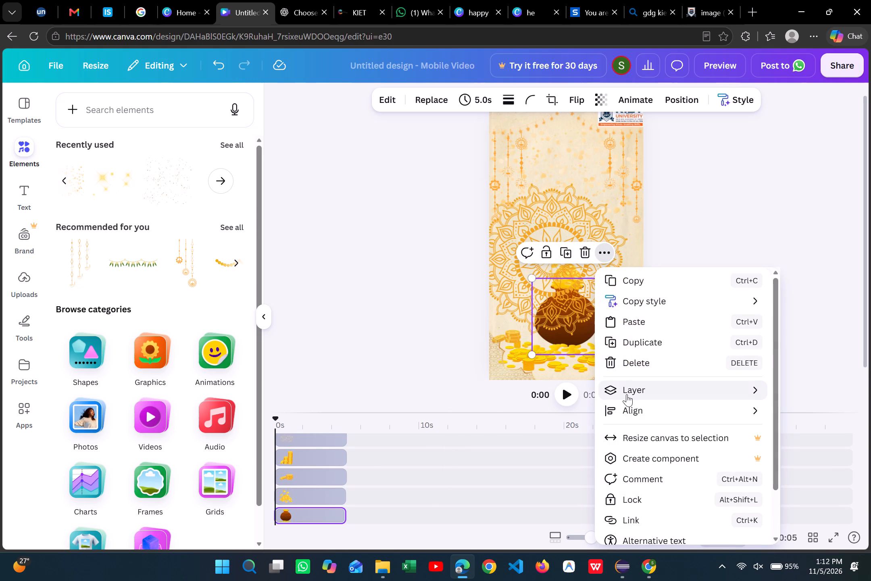
left_click(486, 417)
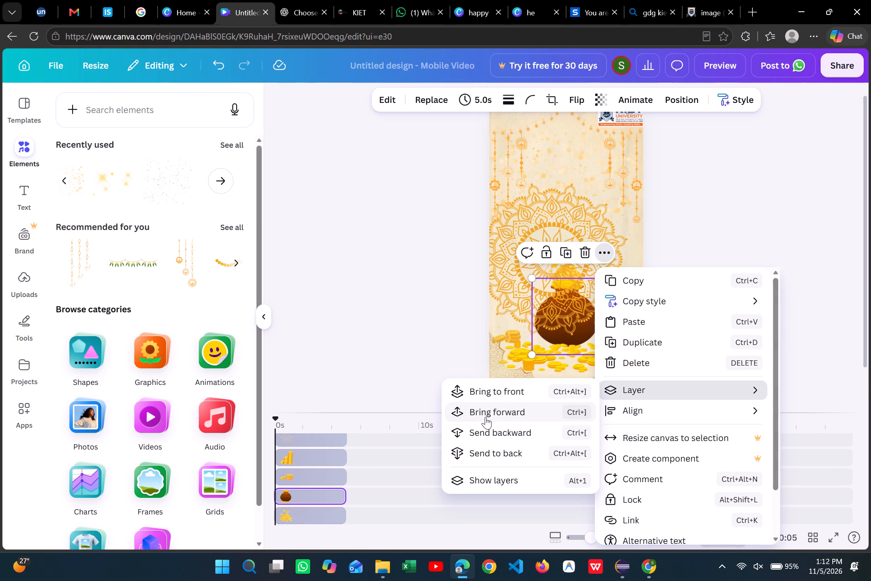
left_click(486, 417)
left_click(486, 417)
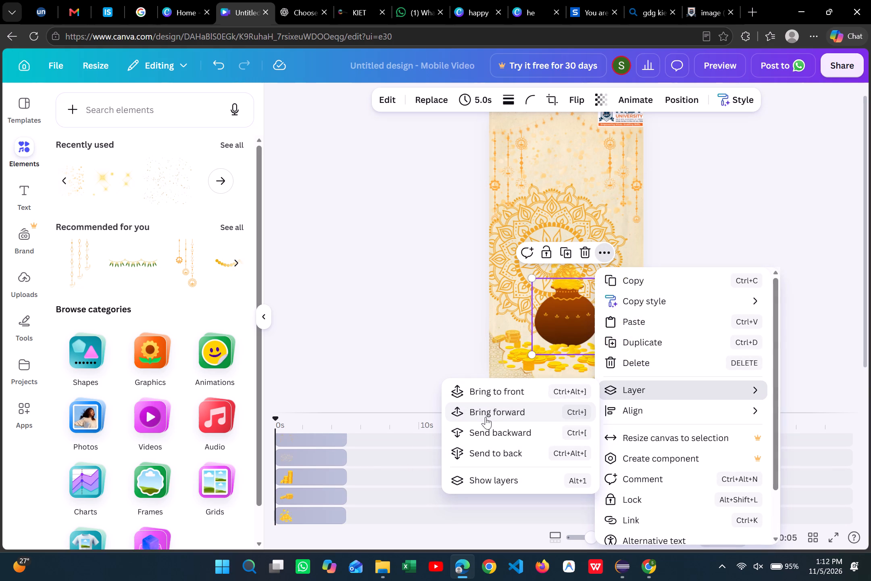
left_click(853, 195)
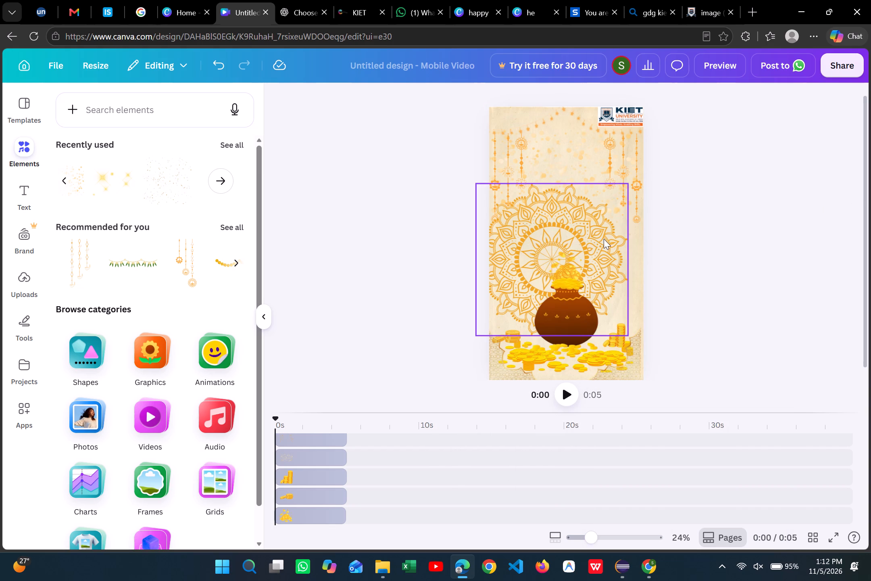
Reposition the orange mandala higher on the page, above the pot and over the hanging decorations.
left_click_drag(591, 255, 600, 257)
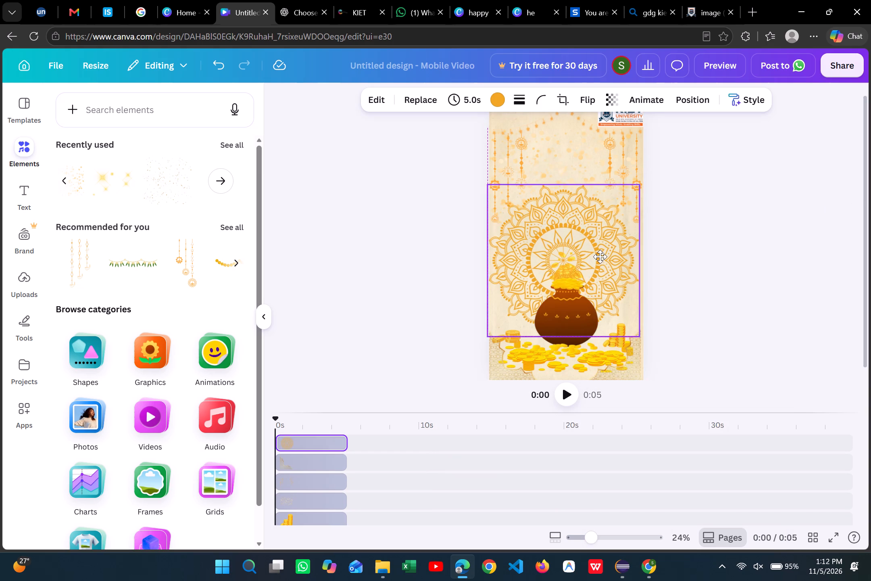
left_click_drag(600, 257, 611, 220)
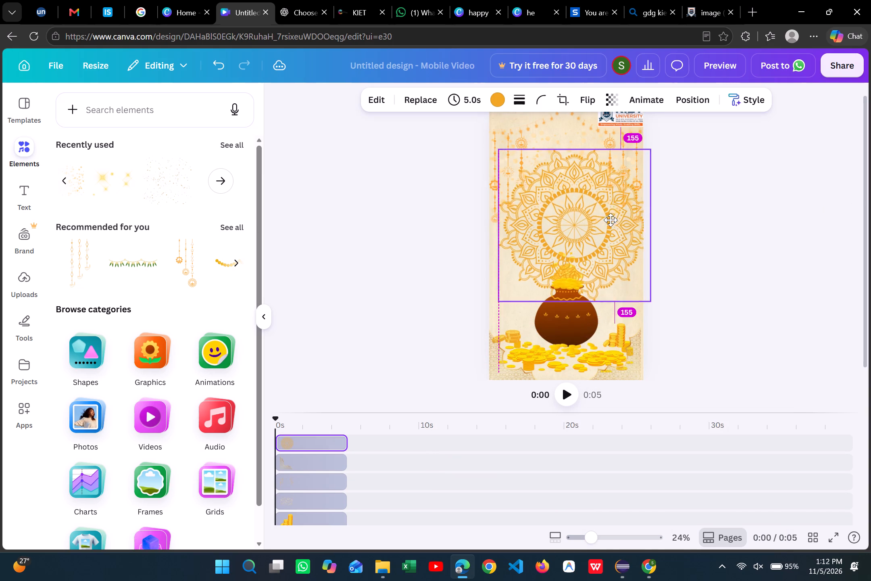
left_click_drag(611, 220, 613, 193)
Move the brown pot down to the bottom edge of the page, in front of the scattered coins.
left_click_drag(578, 325, 578, 325)
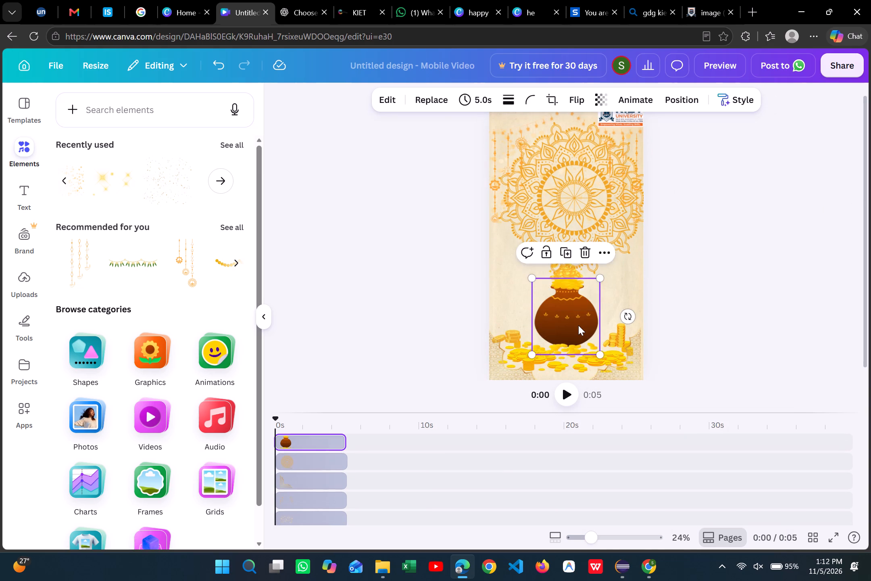
left_click_drag(578, 325, 574, 351)
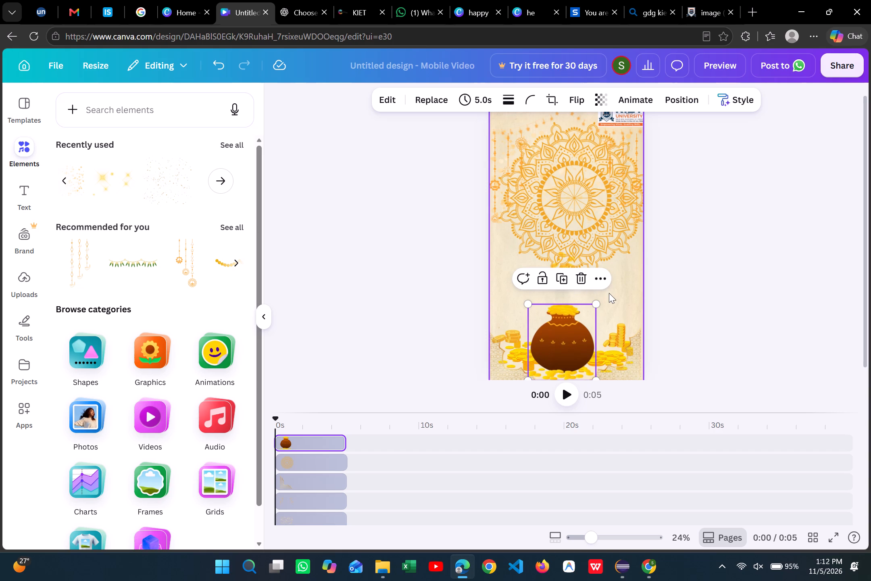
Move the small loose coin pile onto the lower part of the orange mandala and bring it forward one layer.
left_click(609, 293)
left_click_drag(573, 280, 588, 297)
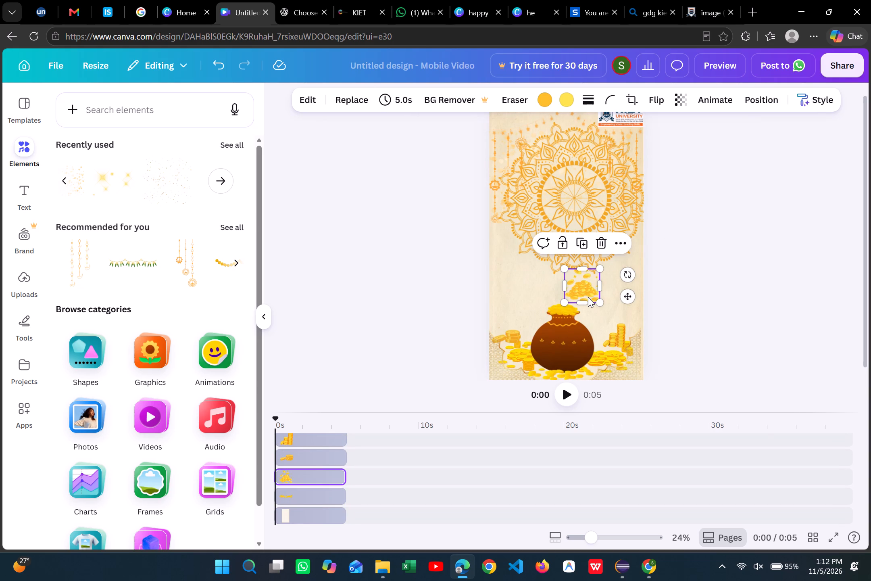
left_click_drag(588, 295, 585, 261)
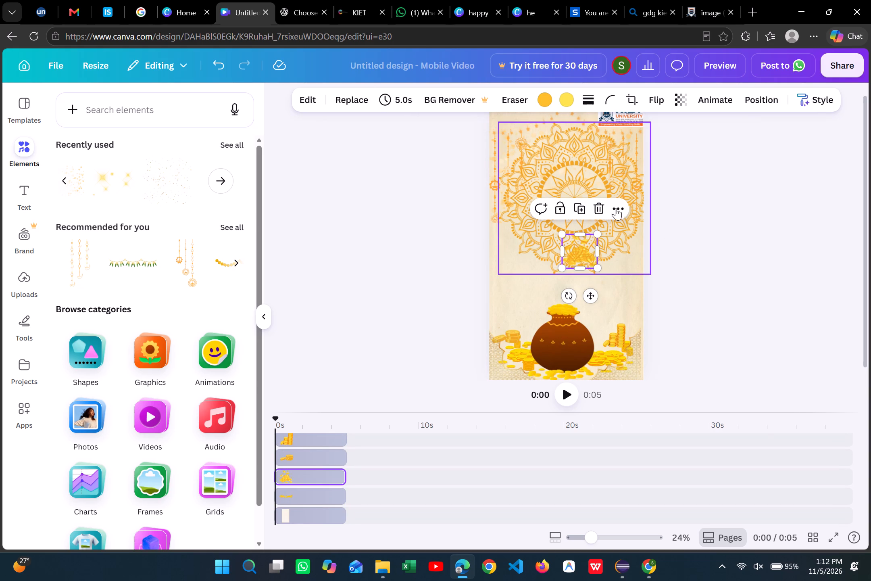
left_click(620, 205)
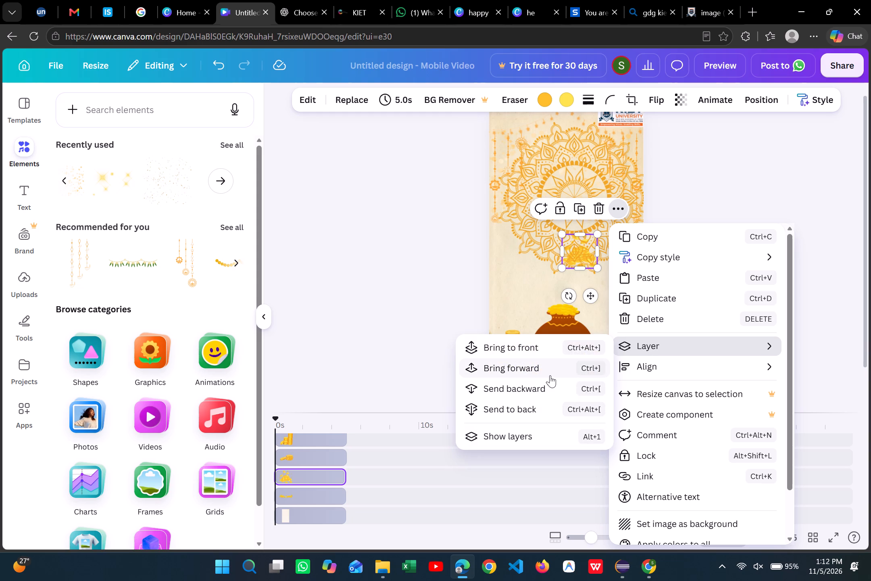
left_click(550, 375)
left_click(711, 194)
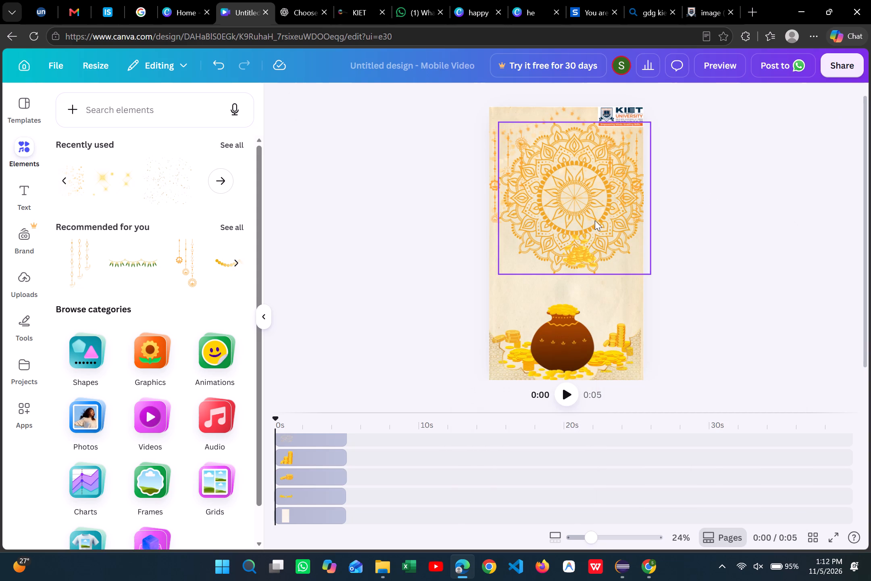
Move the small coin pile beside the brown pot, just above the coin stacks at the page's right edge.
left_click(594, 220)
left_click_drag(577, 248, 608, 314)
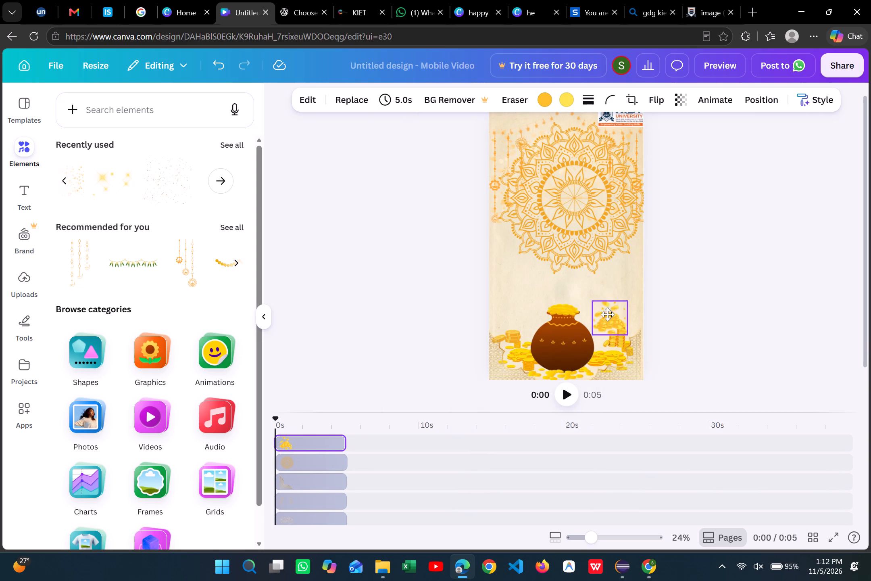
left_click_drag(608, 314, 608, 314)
Move the orange mandala down below the hanging decorations, centred behind the top of the brown pot.
left_click_drag(574, 203, 559, 260)
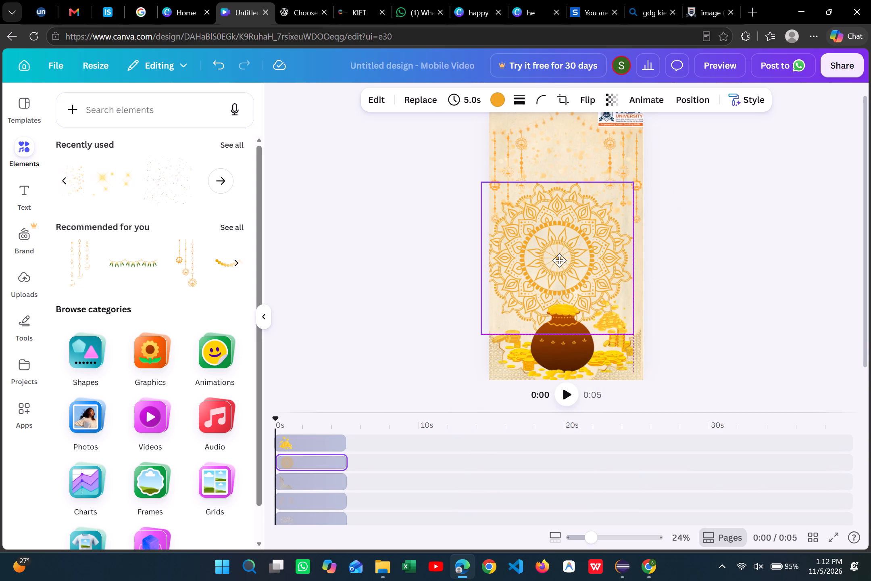
left_click_drag(559, 260, 565, 268)
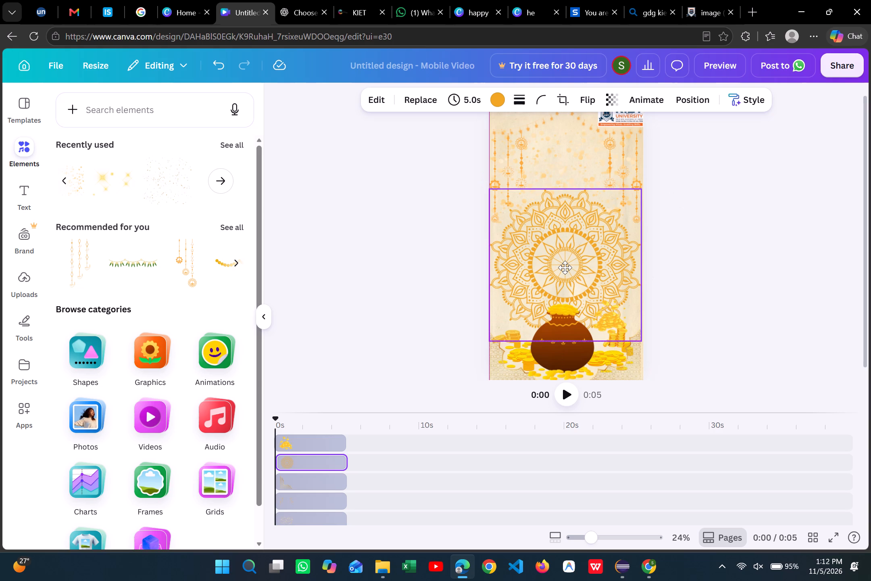
left_click_drag(565, 268, 565, 267)
Raise the brown pot to the lower centre of the mandala, just above the scattered coins.
left_click_drag(569, 357, 569, 295)
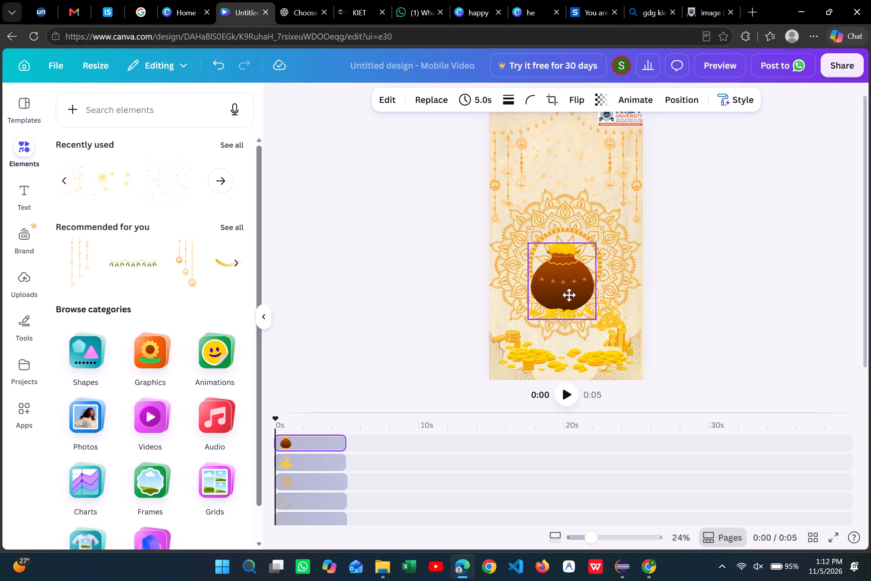
left_click_drag(569, 295, 574, 318)
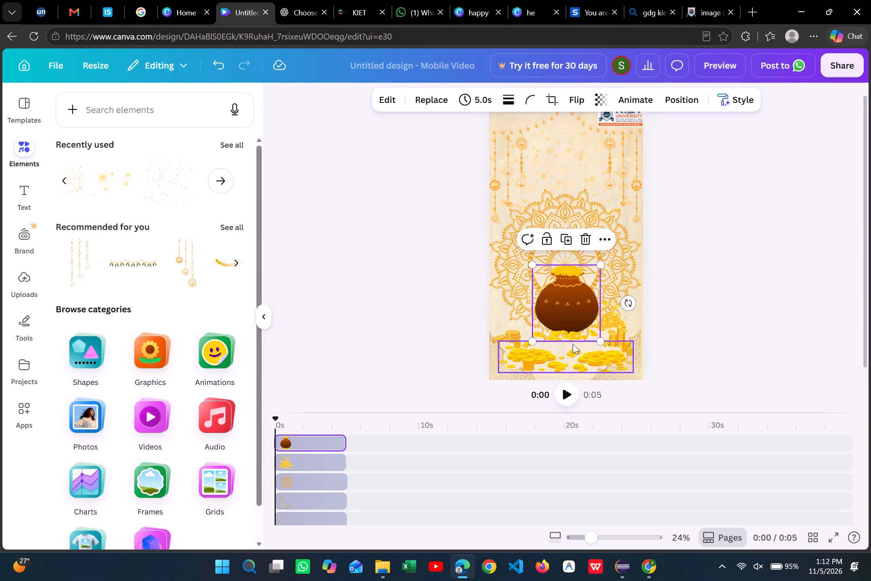
Take the small coin pile beside the pot off the page.
left_click_drag(616, 318, 561, 238)
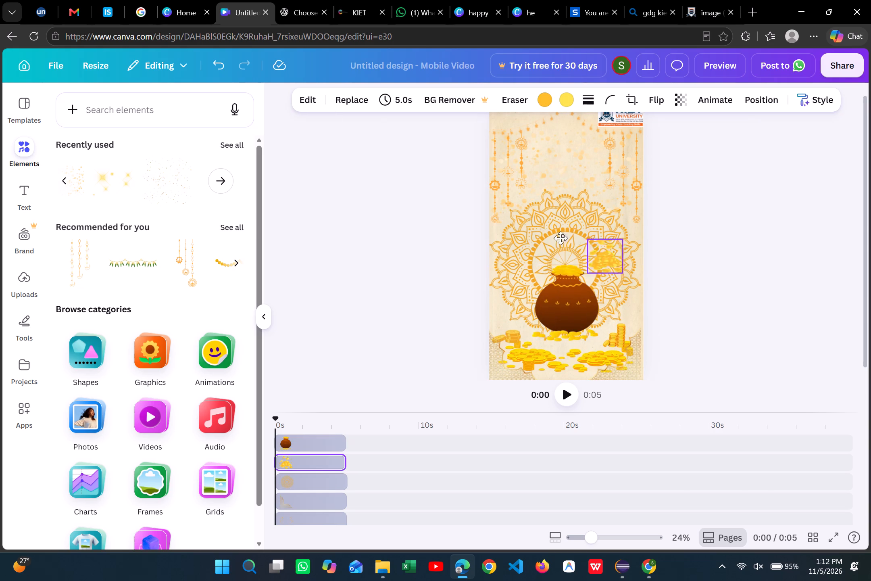
left_click_drag(561, 238, 717, 283)
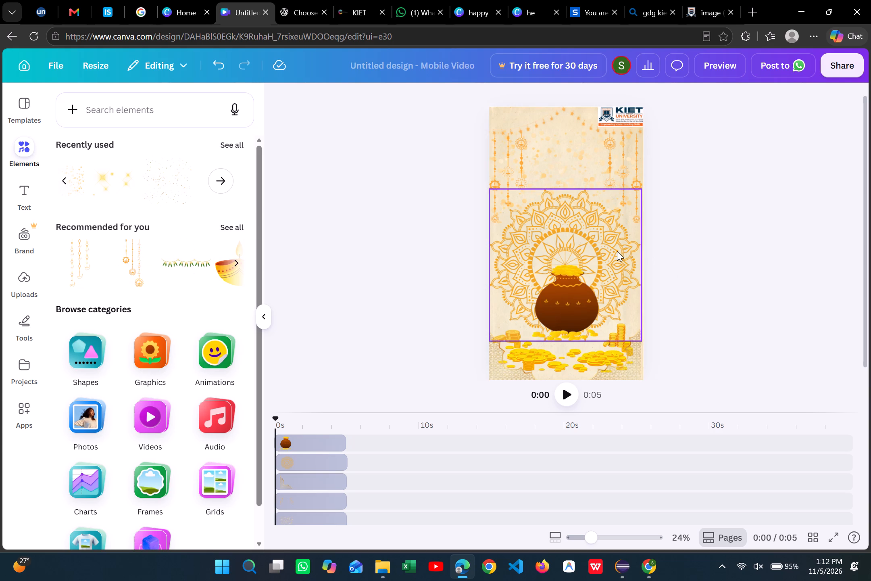
Lower the orange mandala slightly so its bottom edge overlaps the scattered coins.
left_click_drag(617, 251, 616, 270)
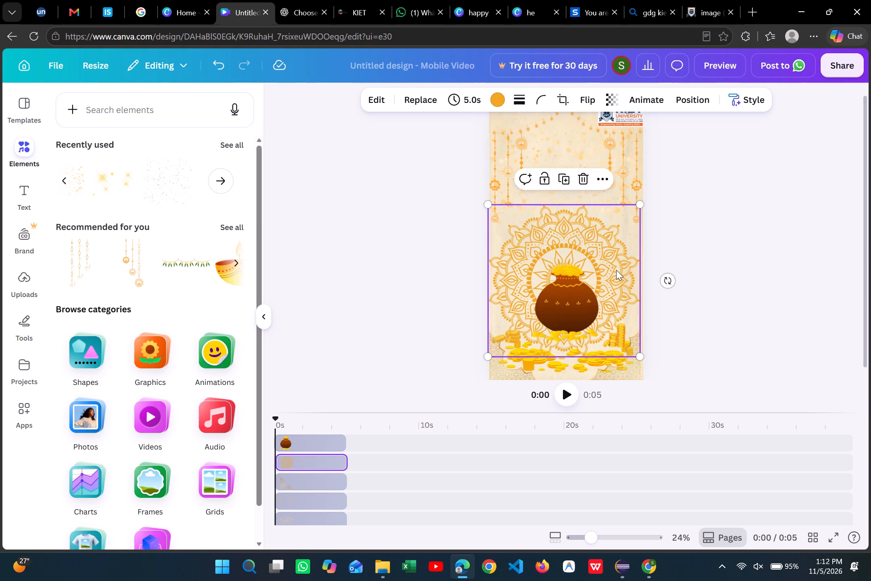
Nudge the brown pot downward over the mandala so its base meets the scattered coins.
left_click_drag(573, 300, 573, 309)
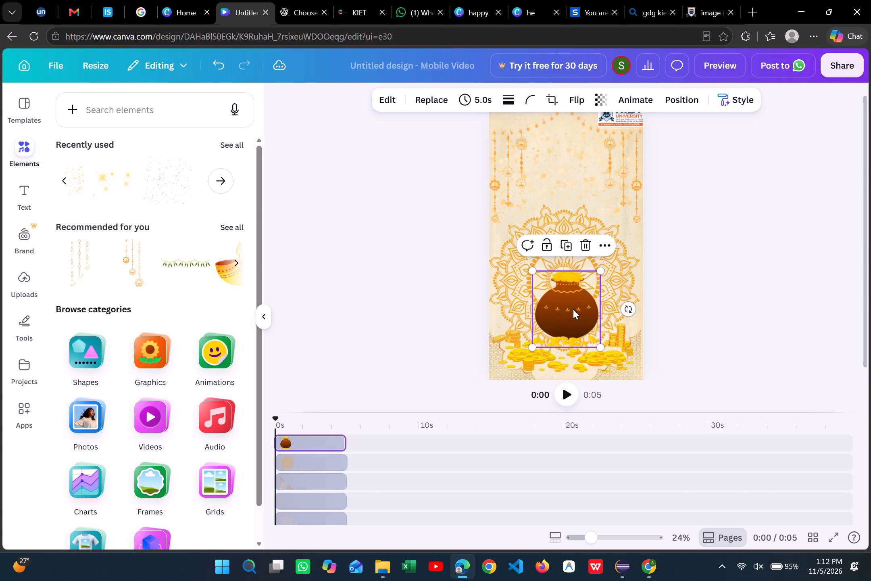
left_click(670, 247)
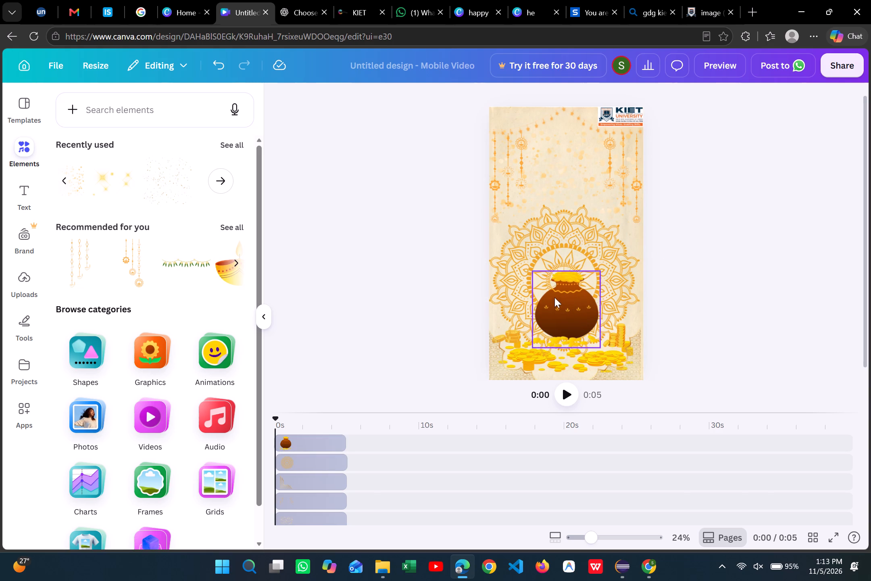
left_click_drag(544, 305, 546, 307)
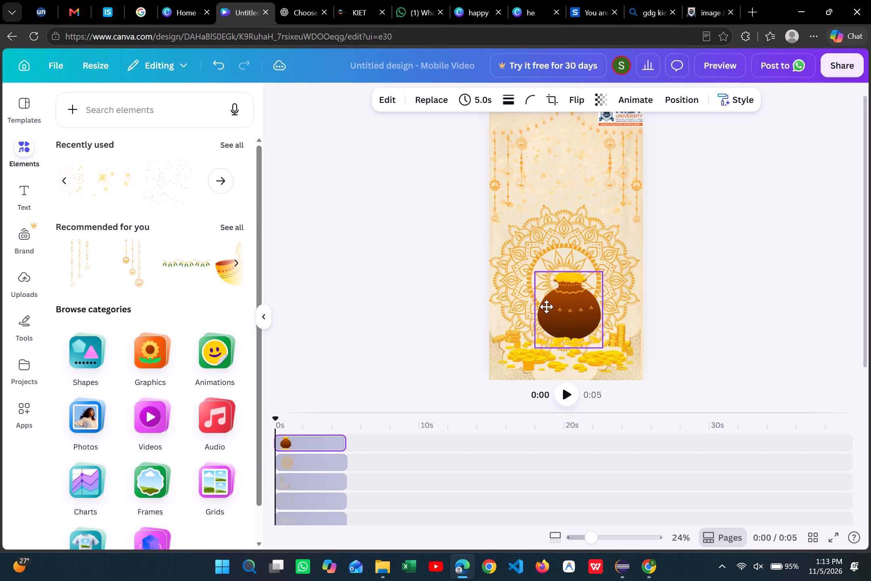
left_click_drag(546, 307, 547, 313)
left_click_drag(547, 313, 547, 307)
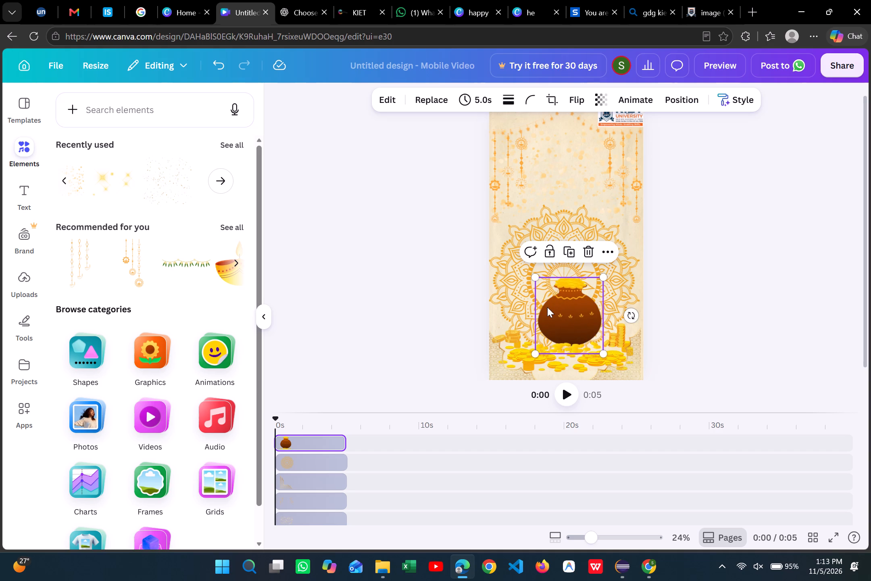
left_click(675, 308)
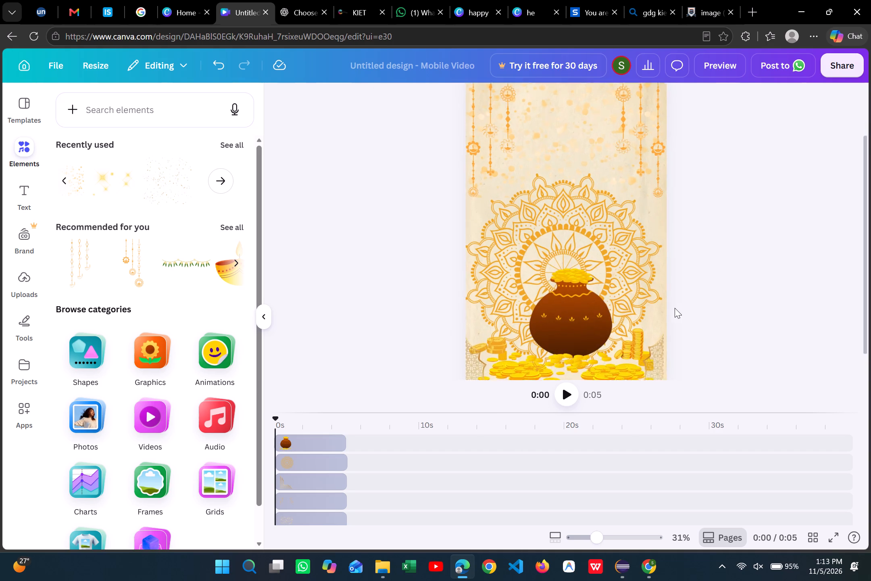
Nudge the lace corner ornament into the bottom-right corner of the page.
scroll(642, 319, "down", 1)
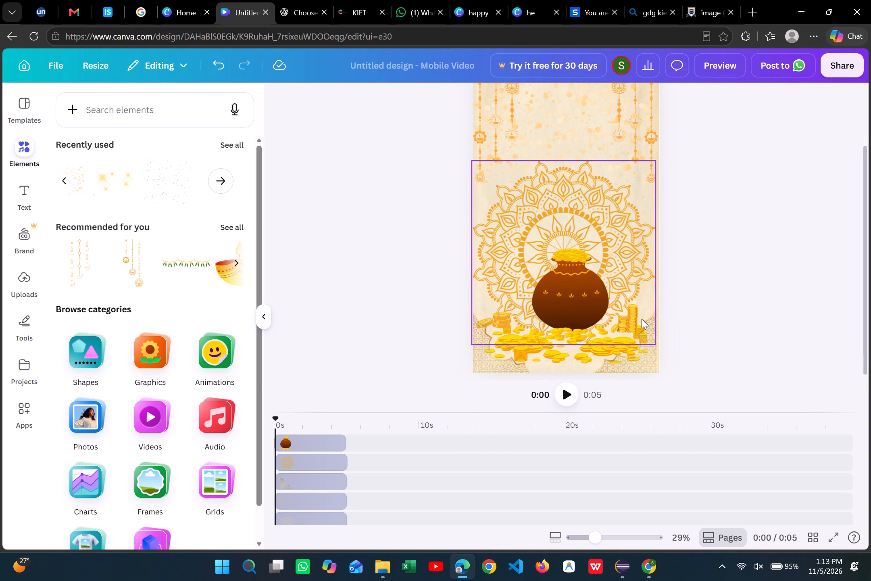
left_click_drag(618, 340, 621, 343)
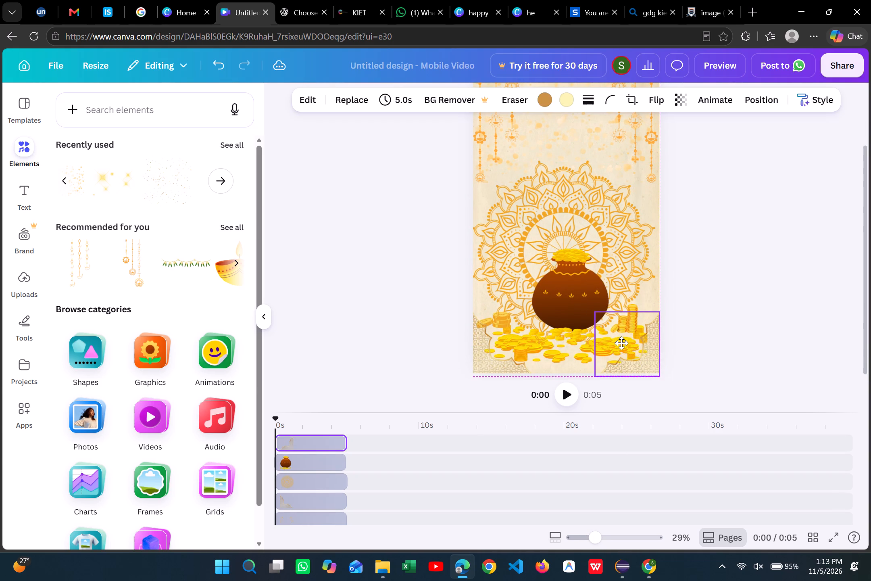
left_click_drag(621, 343, 622, 340)
left_click(725, 319)
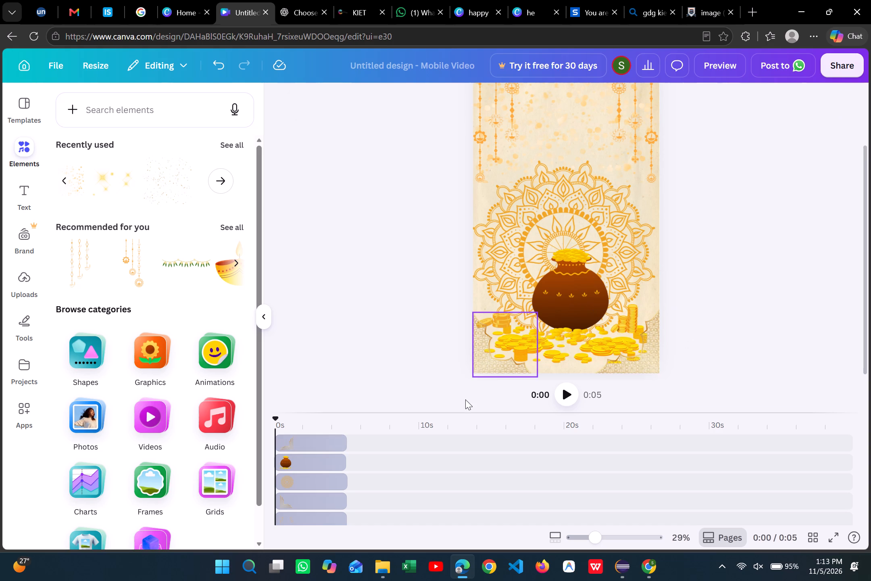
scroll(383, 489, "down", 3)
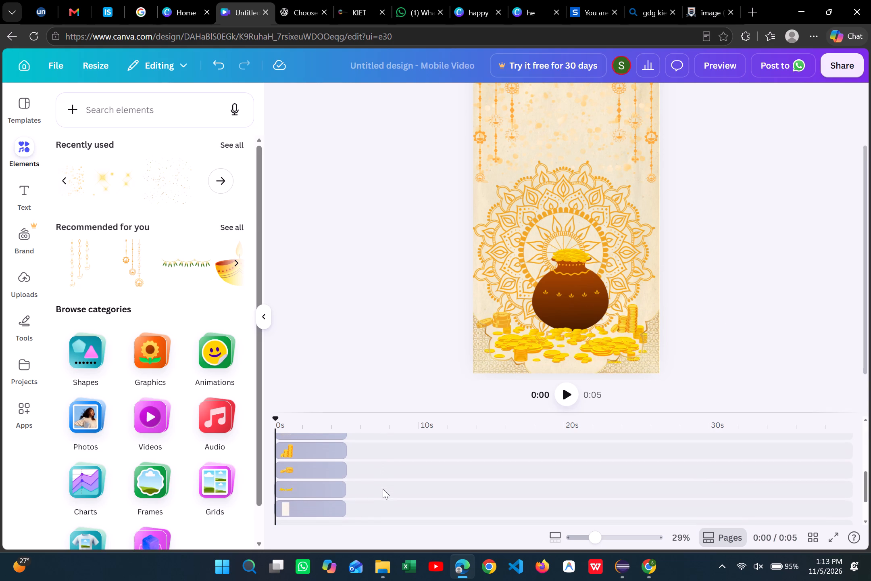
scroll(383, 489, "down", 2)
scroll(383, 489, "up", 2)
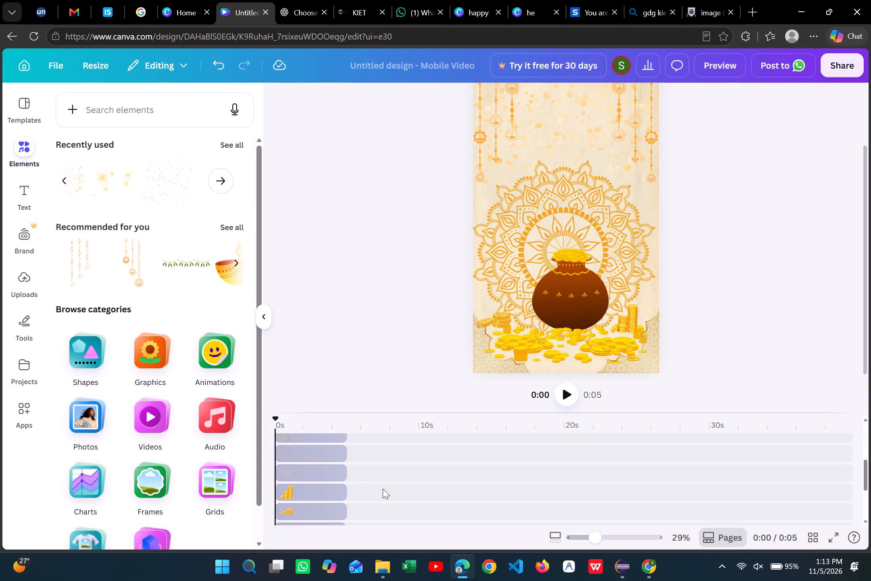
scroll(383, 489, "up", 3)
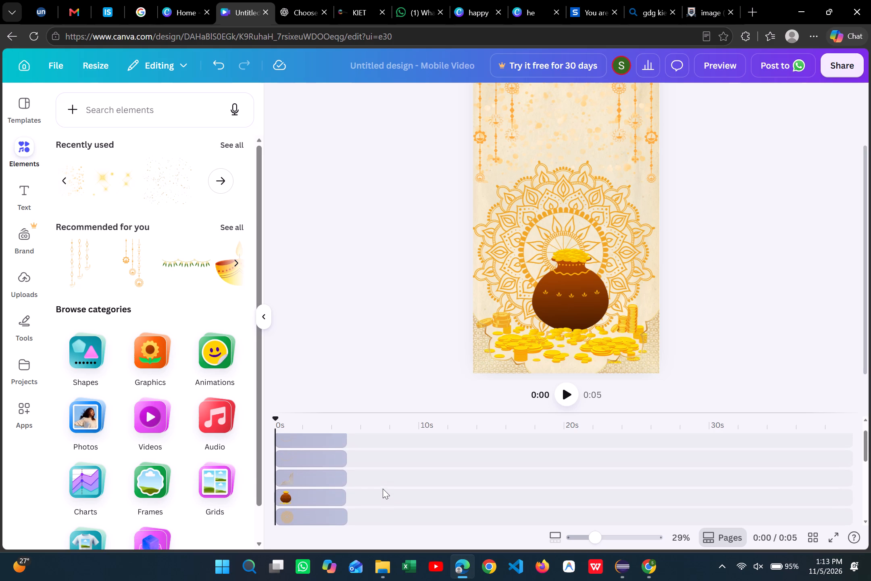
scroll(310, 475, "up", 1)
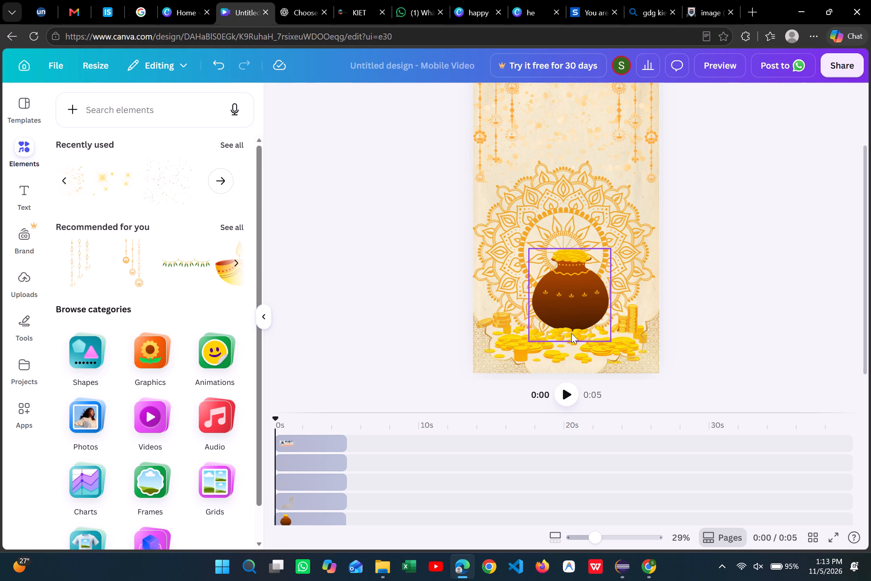
Lower the brown pot further onto the scattered coins and shift it slightly toward the page's left.
left_click_drag(571, 333, 571, 344)
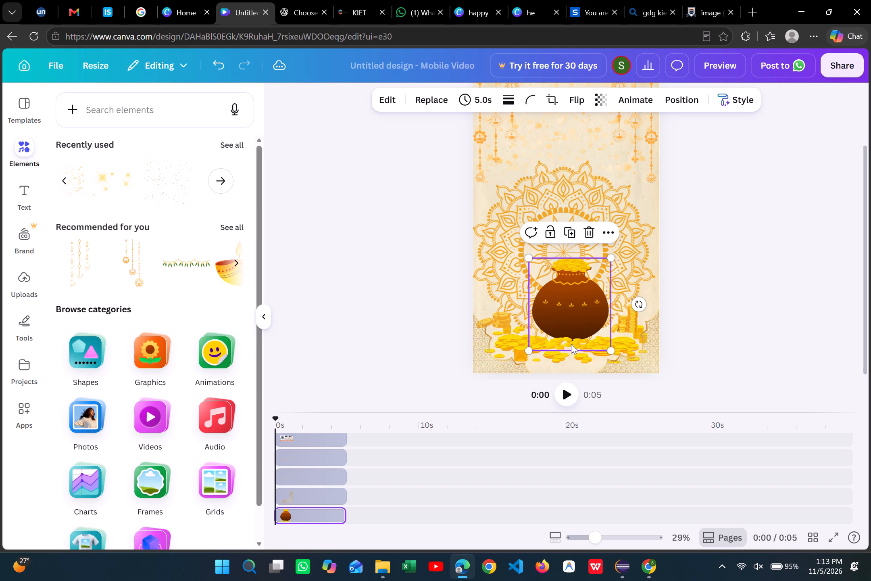
left_click(728, 322)
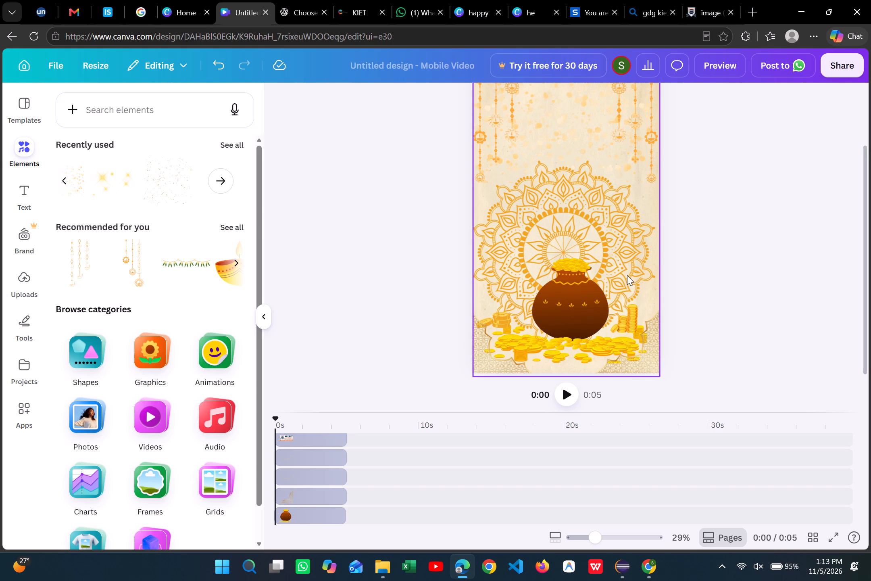
left_click_drag(593, 293, 586, 295)
left_click(713, 278)
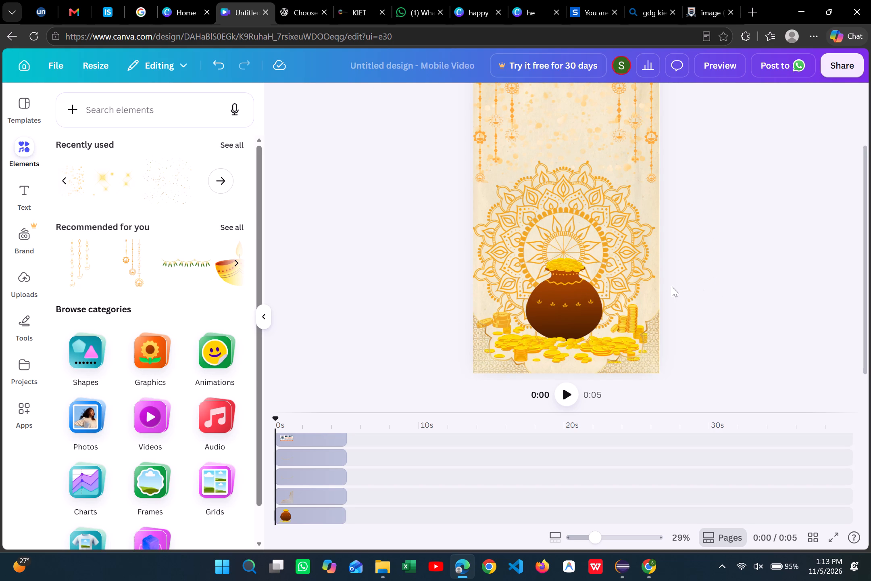
Align the brown pot to the horizontal centre of the page.
left_click(565, 305)
left_click(606, 234)
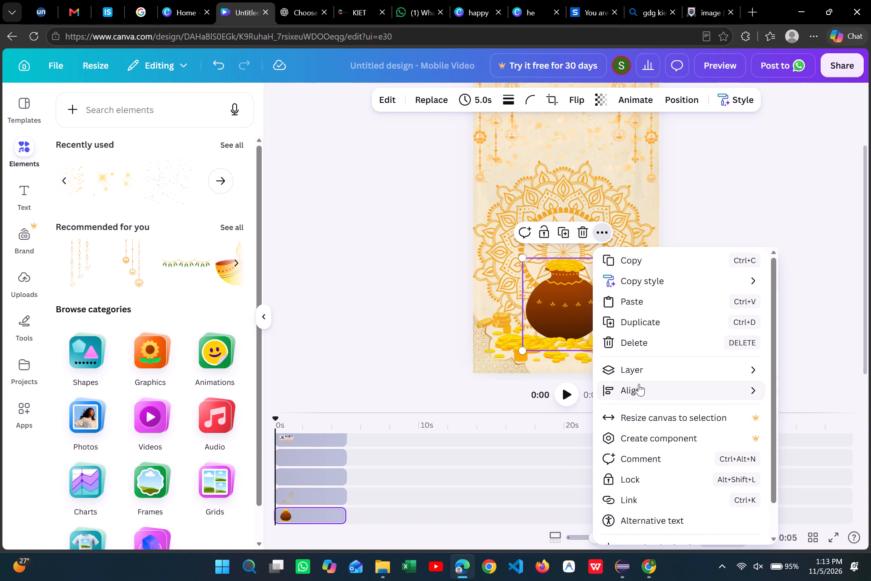
left_click(639, 384)
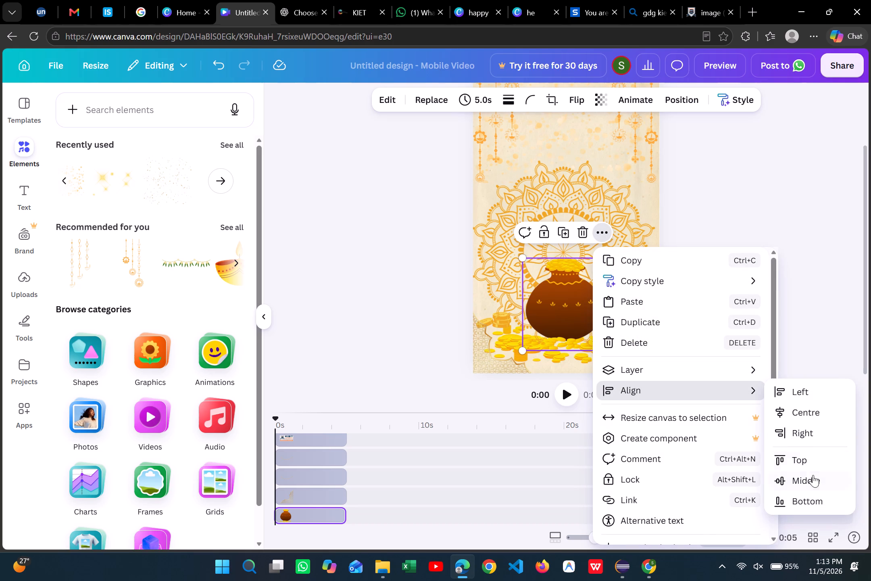
left_click(803, 410)
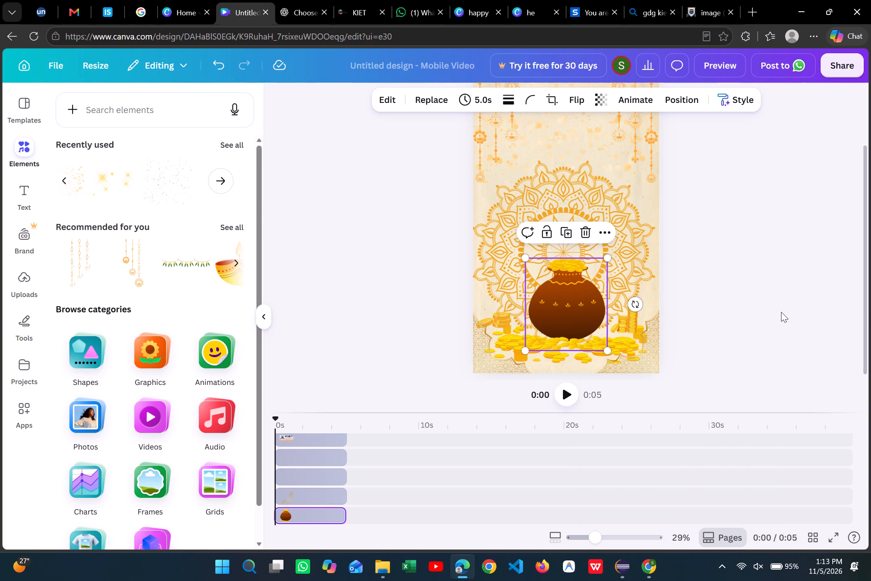
left_click(781, 312)
Shift the orange mandala slightly right and enlarge it to about 1,085 by 1,085 so it spans the page width.
left_click_drag(623, 252, 631, 251)
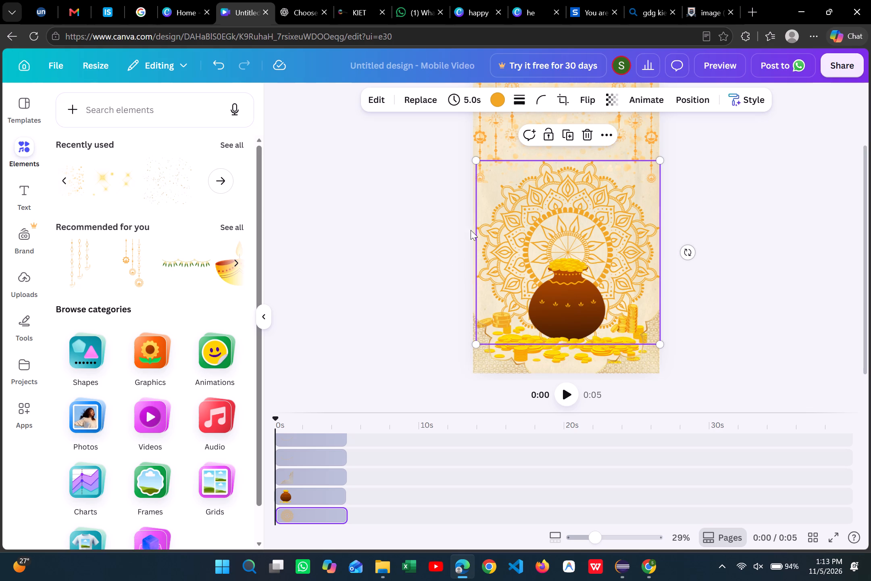
left_click_drag(477, 163, 471, 161)
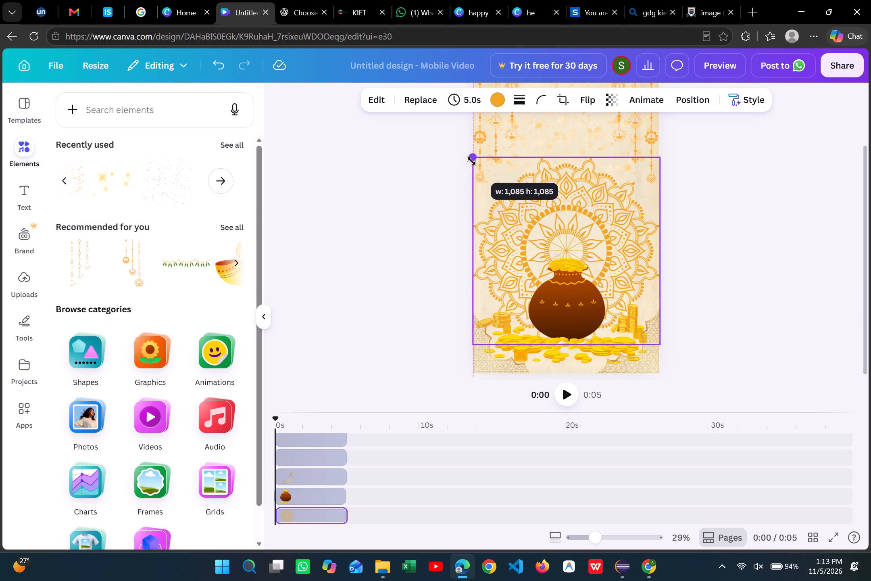
left_click_drag(471, 161, 471, 161)
left_click(731, 286)
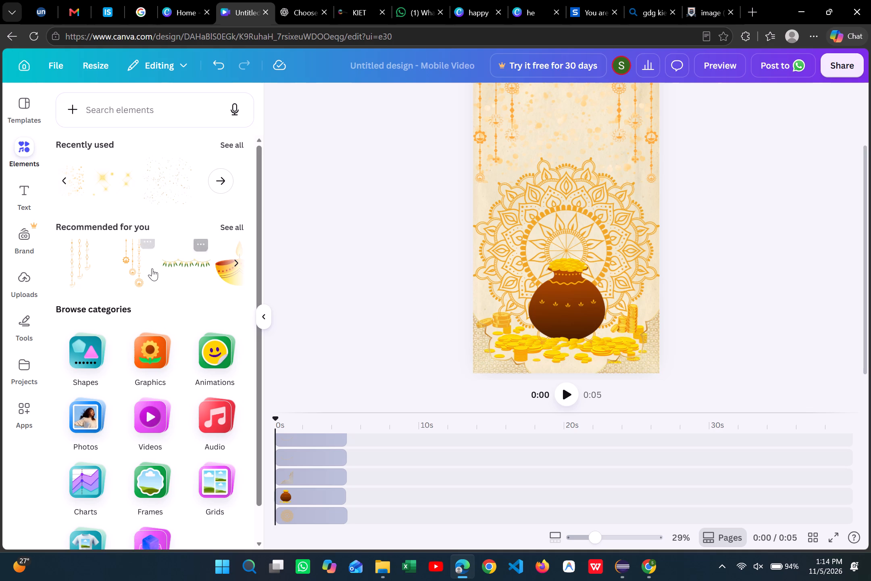
Search the elements for "gold coin" and add the heap of gold coins with loose coins and sparkles around it.
scroll(152, 268, "left", 6)
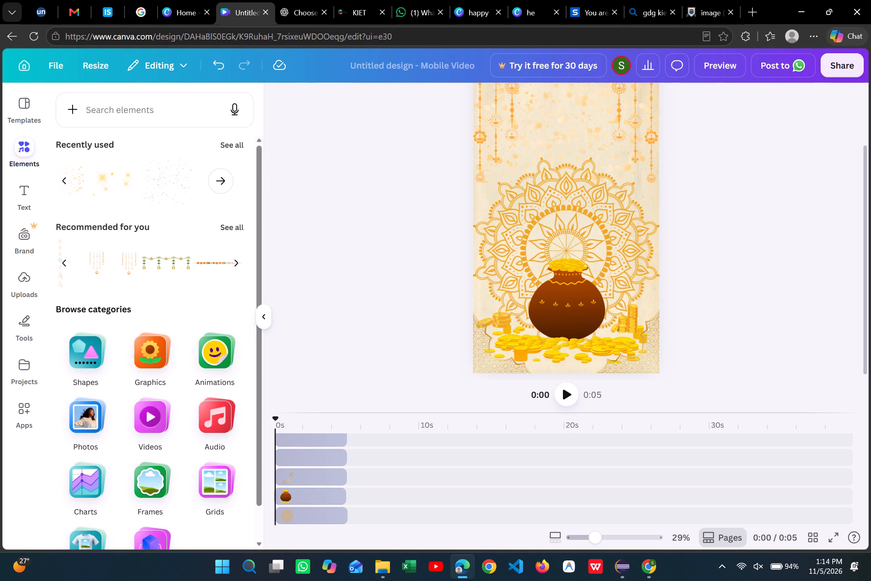
left_click(182, 115)
type("gol")
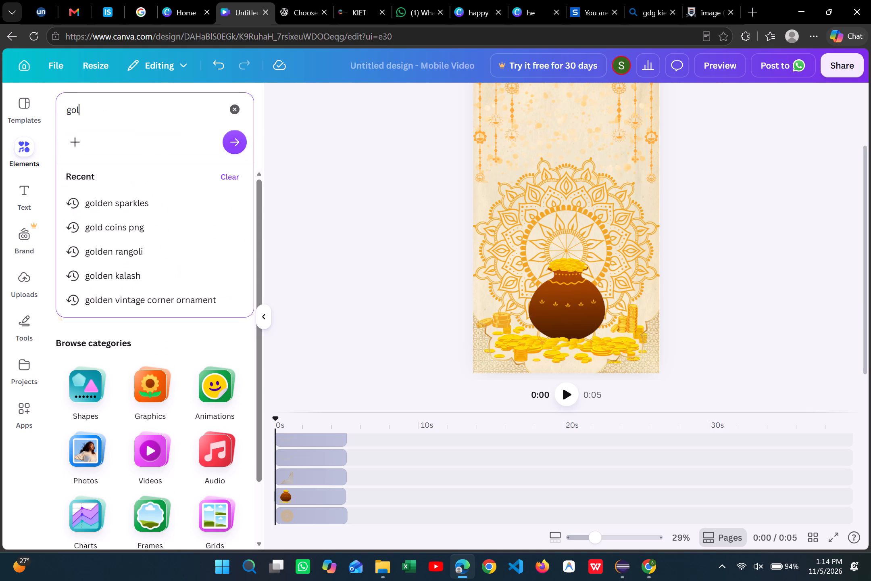
type("d")
key("space")
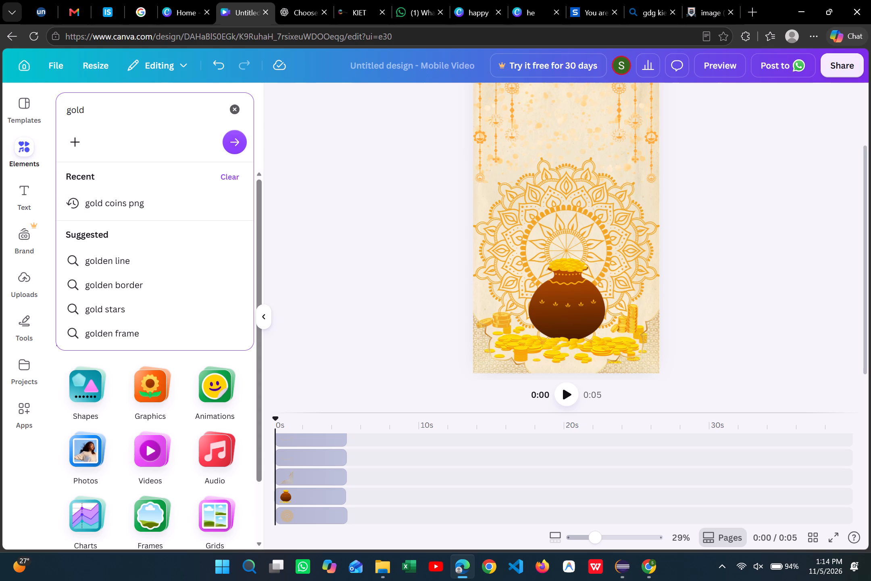
type("coin")
key("Return")
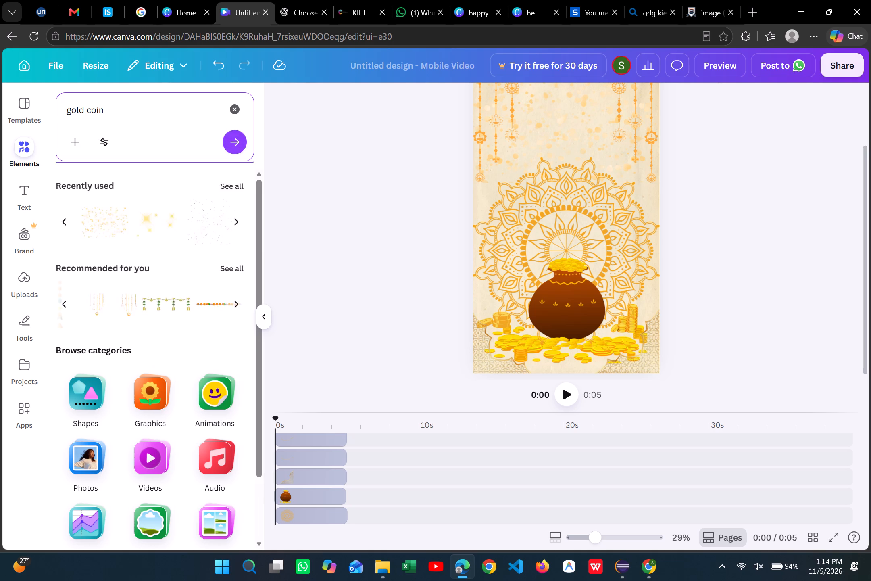
scroll(169, 254, "left", 2)
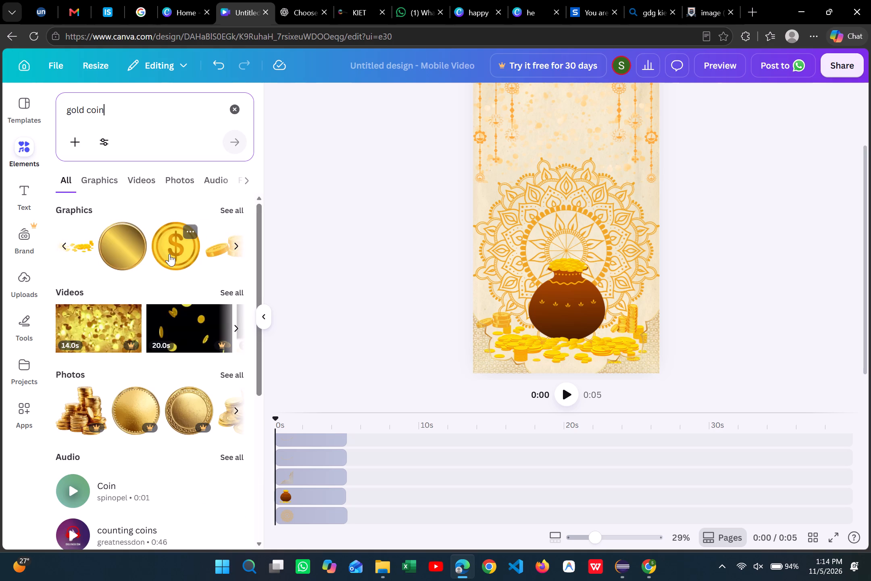
scroll(169, 254, "left", 4)
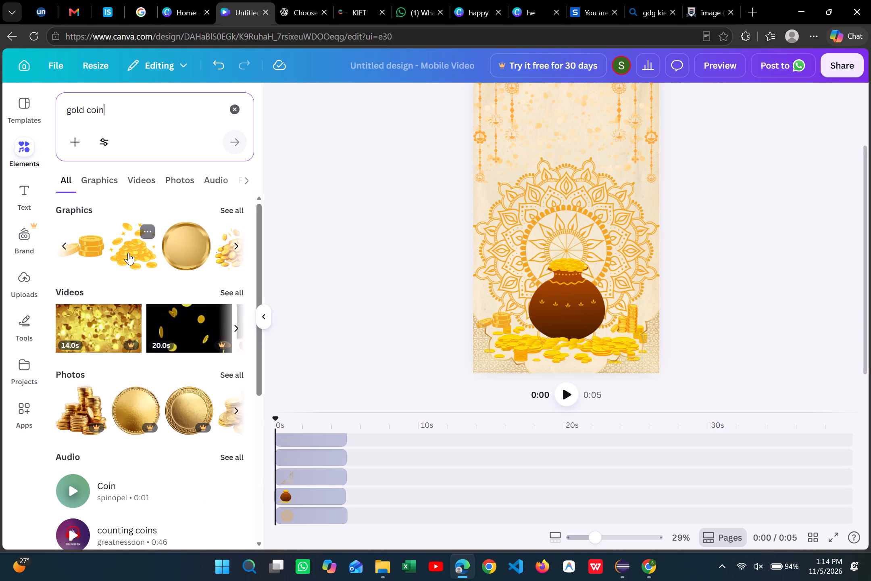
left_click(128, 253)
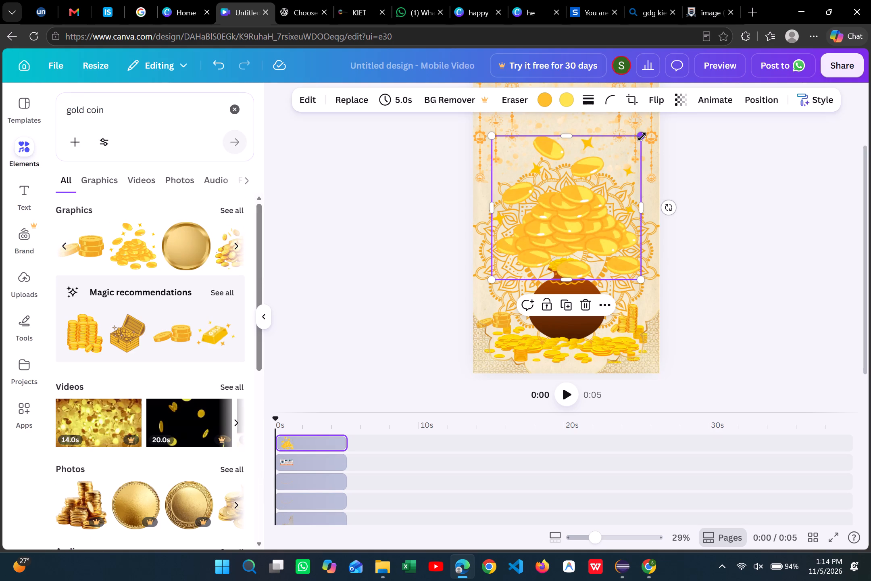
Shrink the new coin heap and place it over the mouth of the brown pot, centred on the mandala.
left_click_drag(642, 137, 533, 245)
left_click_drag(515, 265, 570, 251)
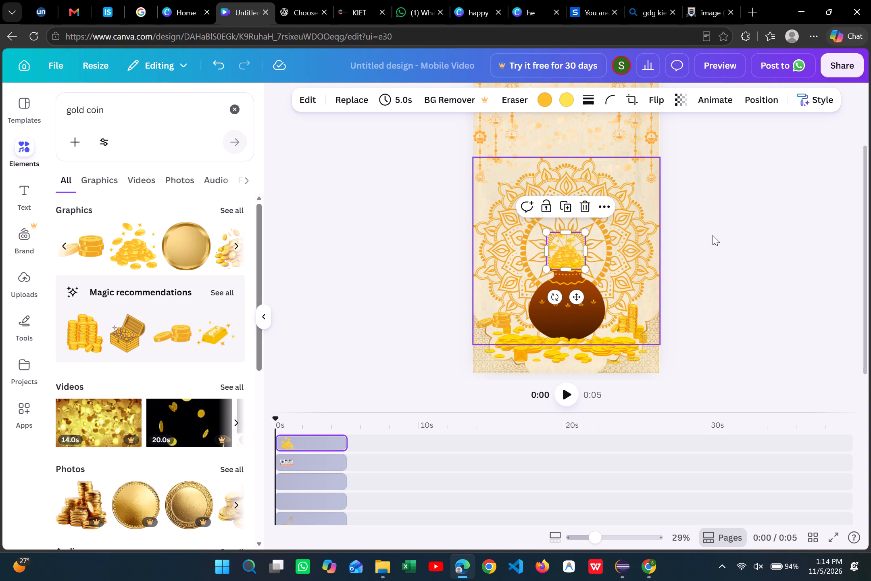
left_click(713, 235)
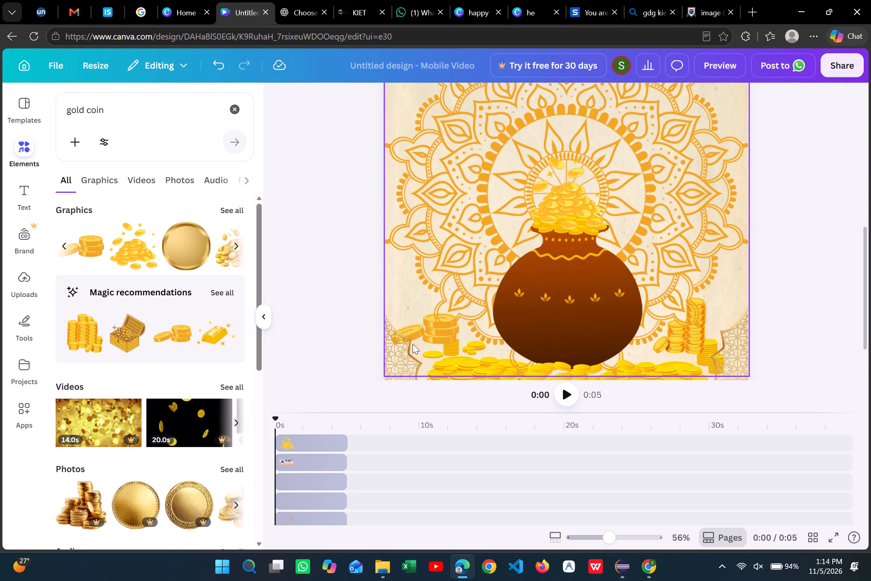
Shrink the low coin stack on the page's left side, keeping its proportions.
left_click(415, 331)
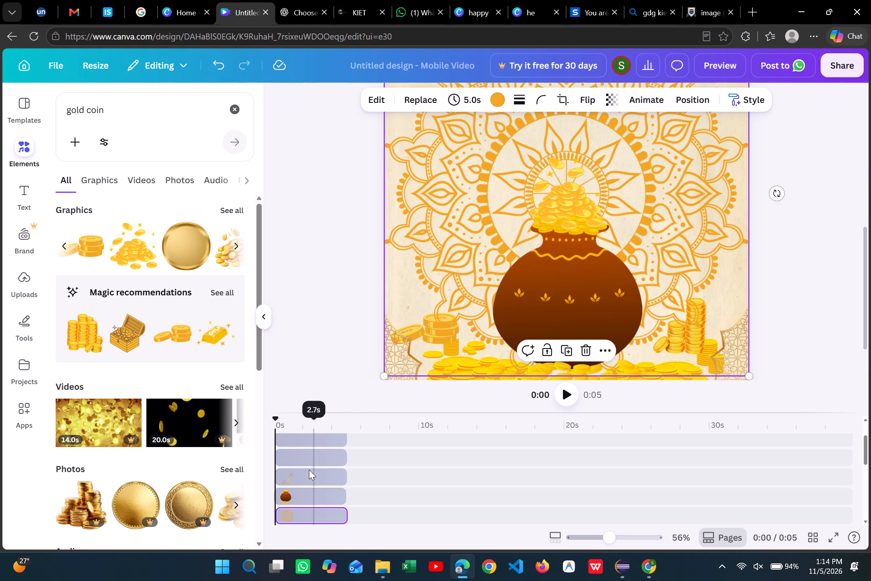
scroll(313, 493, "down", 3)
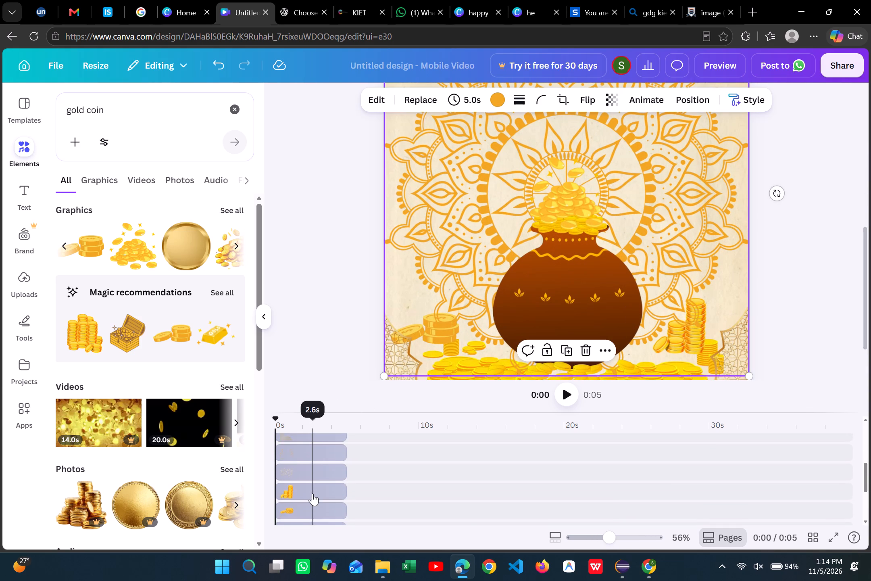
scroll(313, 493, "down", 1)
left_click(282, 477)
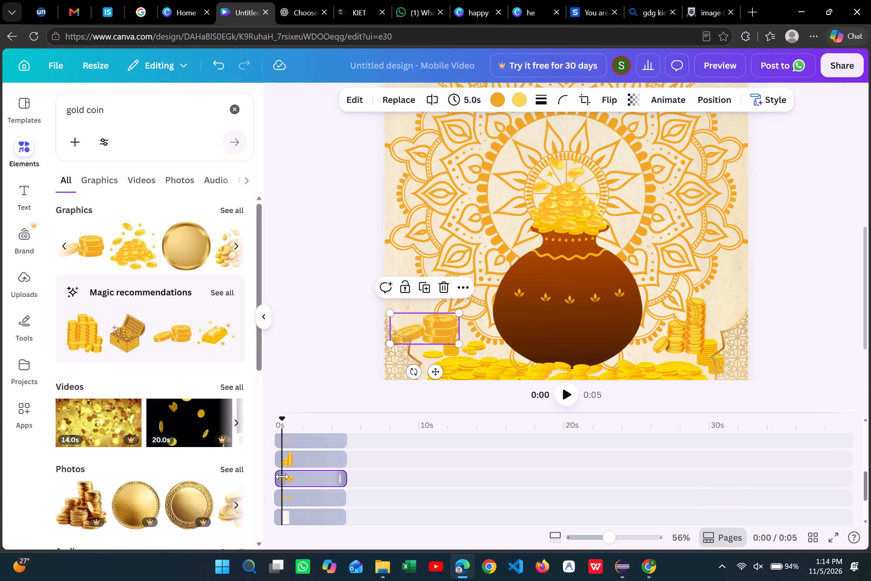
left_click_drag(389, 313, 404, 321)
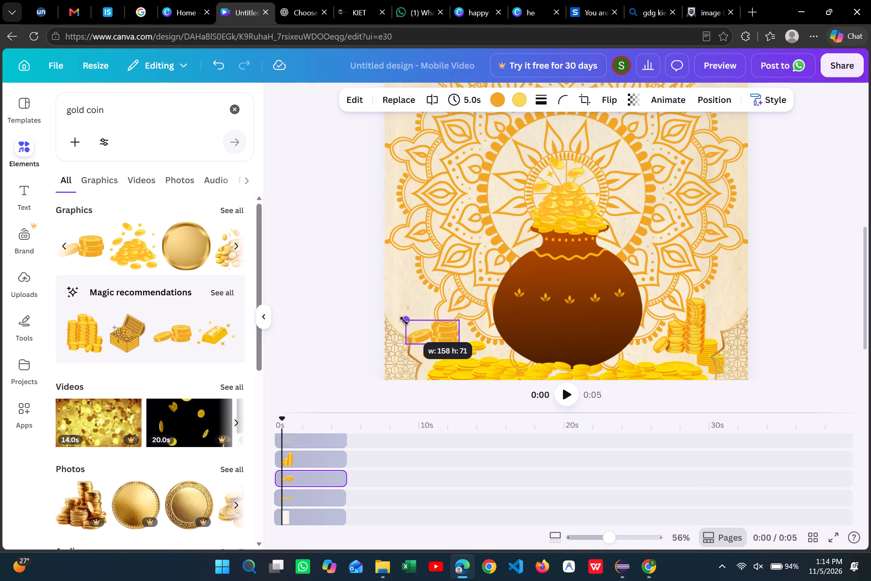
left_click_drag(404, 321, 410, 326)
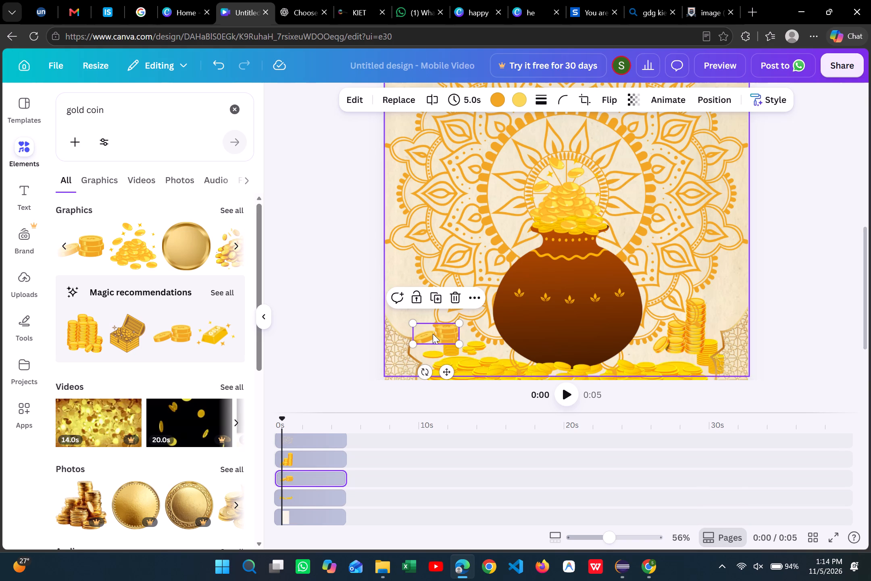
Reposition the low coin stack down onto the scattered coins left of the pot, just inside the lace corner ornament.
left_click_drag(433, 333, 396, 339)
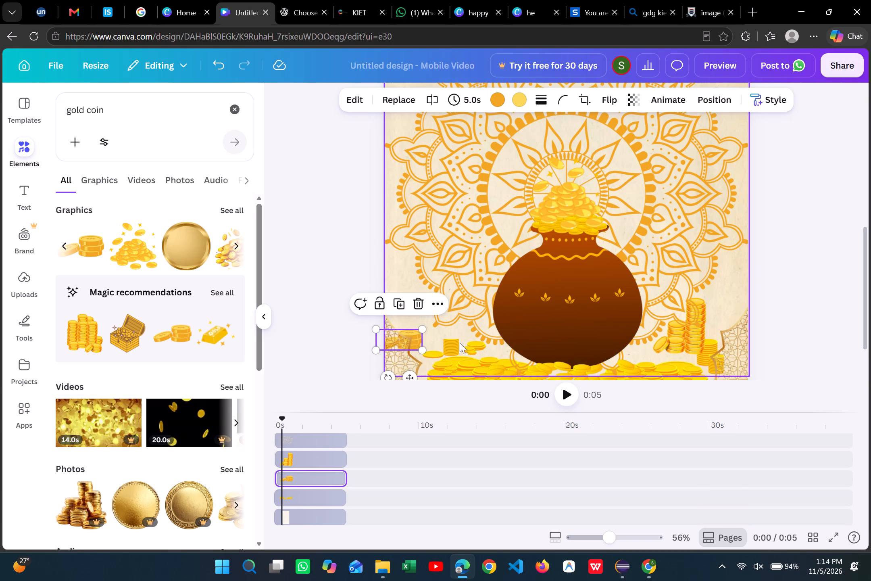
left_click(398, 336)
left_click(398, 336)
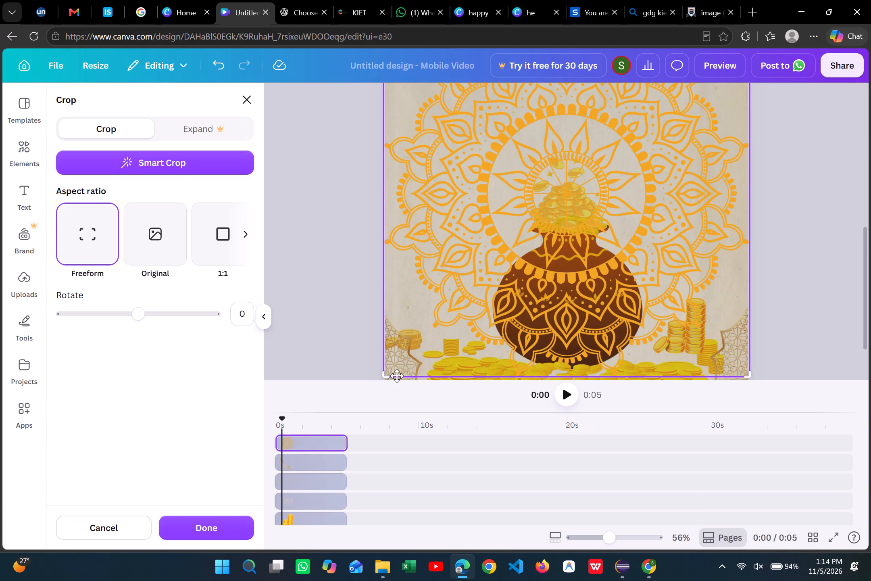
scroll(308, 502, "down", 1)
left_click(298, 507)
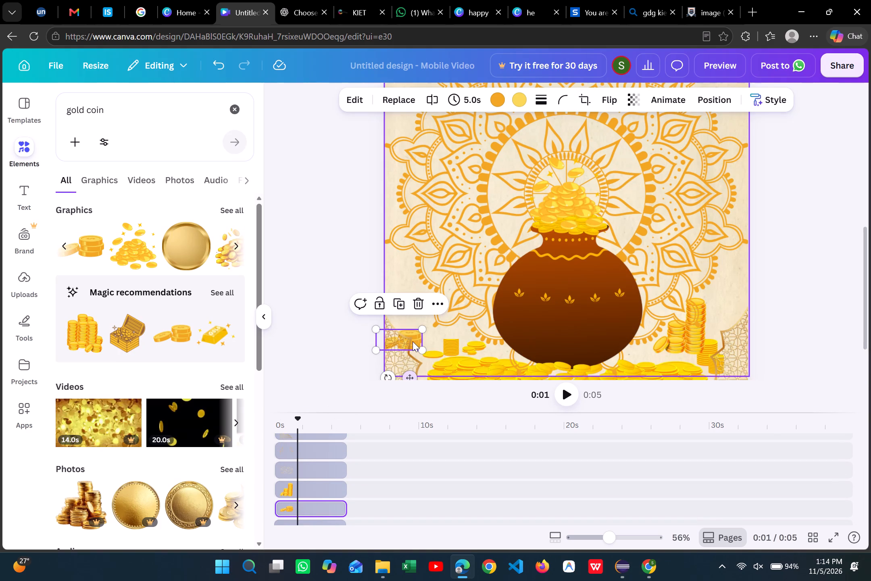
left_click_drag(413, 341, 443, 352)
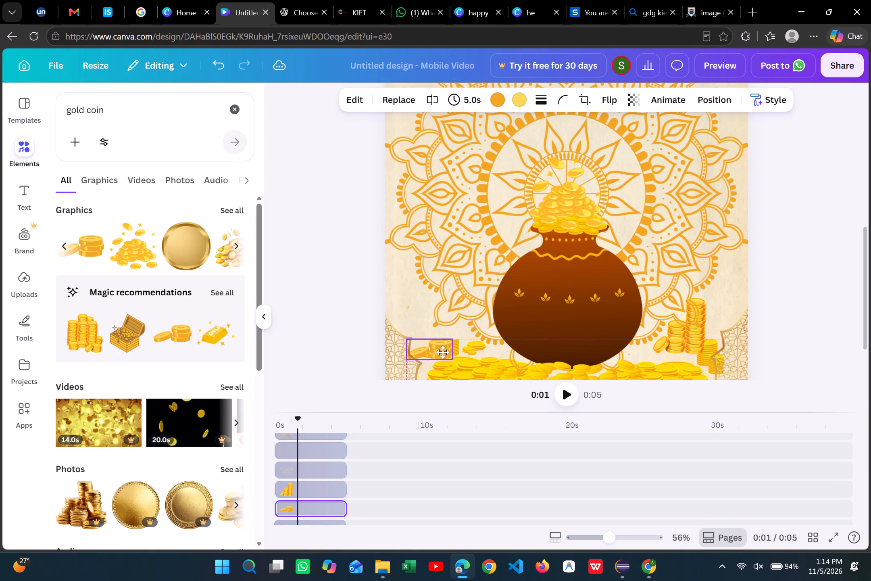
left_click_drag(443, 352, 449, 354)
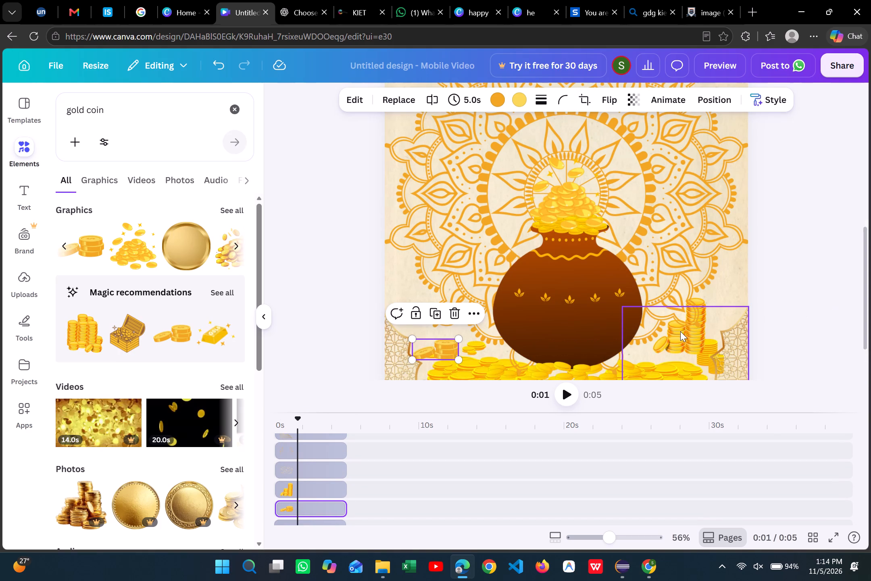
Move the tall coin stacks closer to the pot's right side and lower them onto the scattered coins.
left_click(688, 331)
scroll(306, 503, "down", 1)
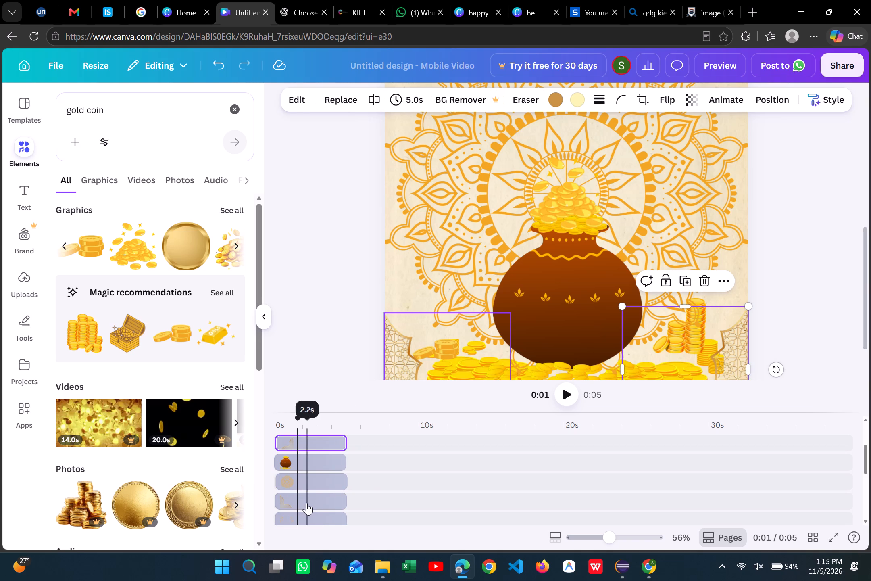
scroll(306, 503, "down", 1)
left_click(283, 486)
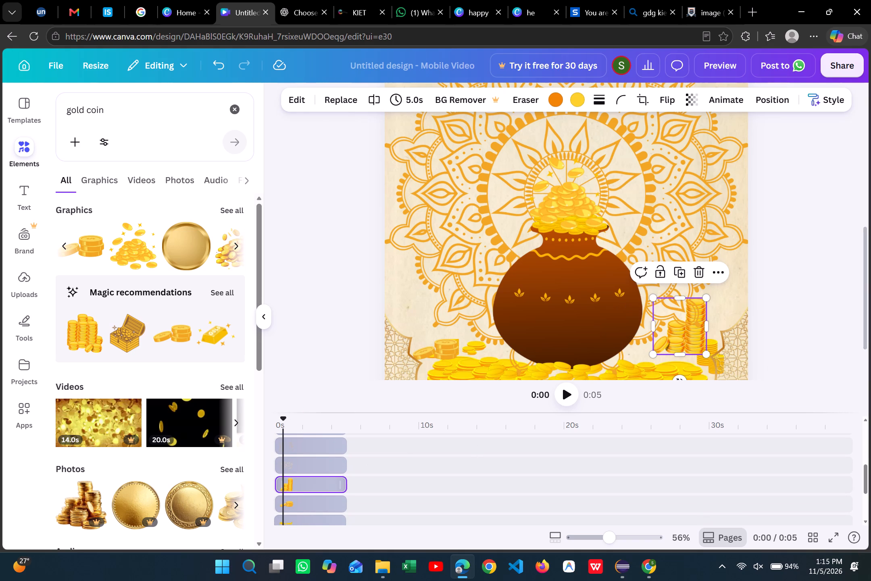
left_click_drag(681, 341, 671, 351)
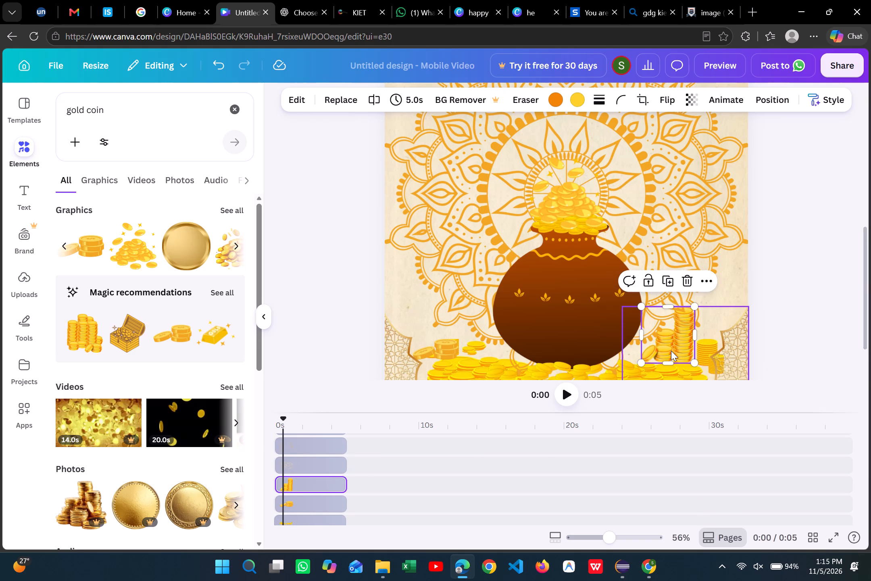
Bring the tall coin stacks beside the pot forward one layer.
left_click(700, 284)
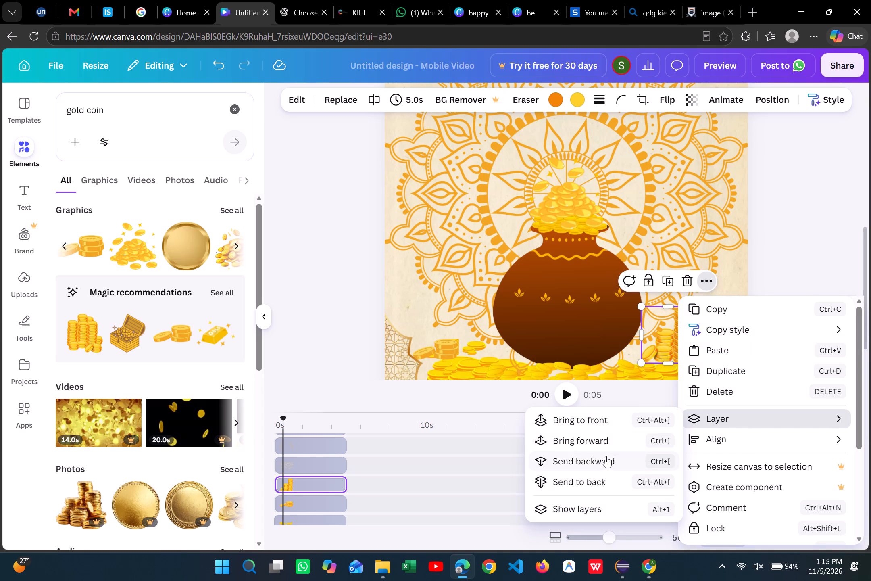
left_click(597, 445)
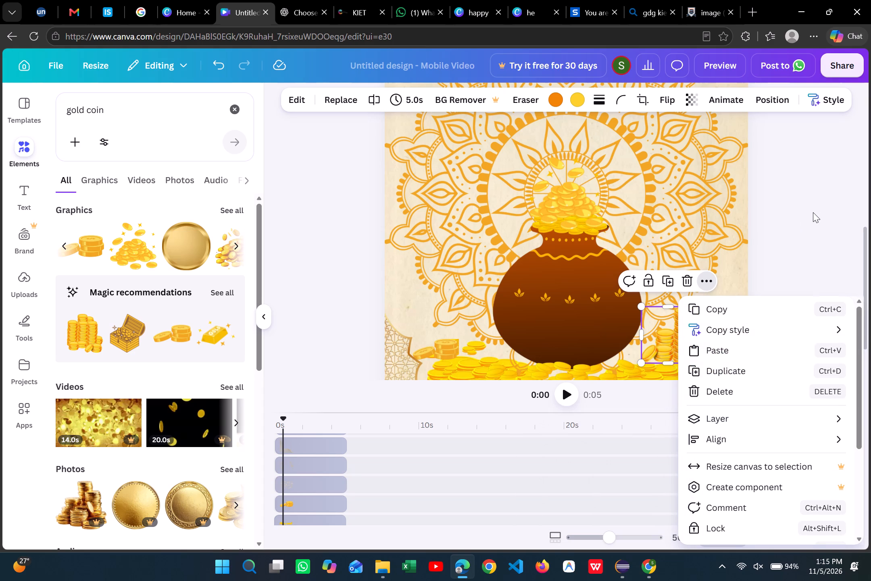
left_click(813, 212)
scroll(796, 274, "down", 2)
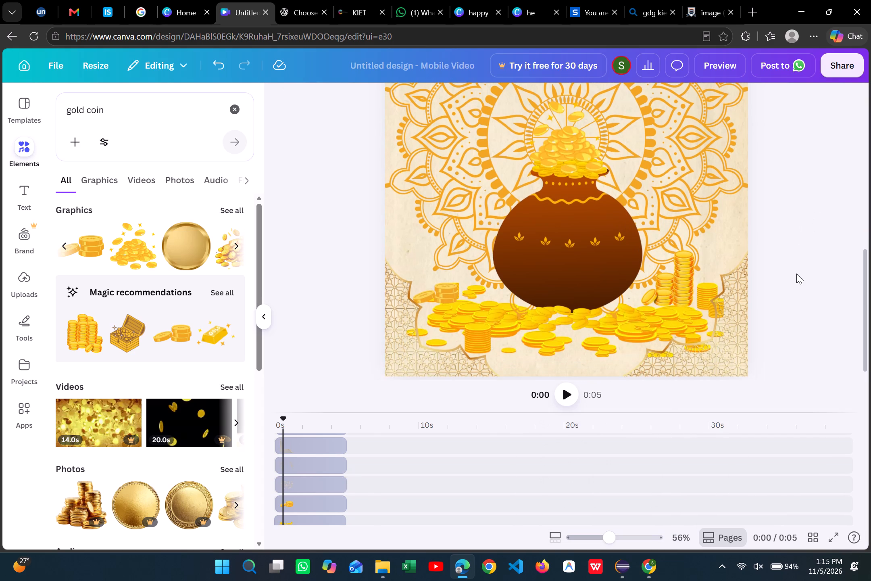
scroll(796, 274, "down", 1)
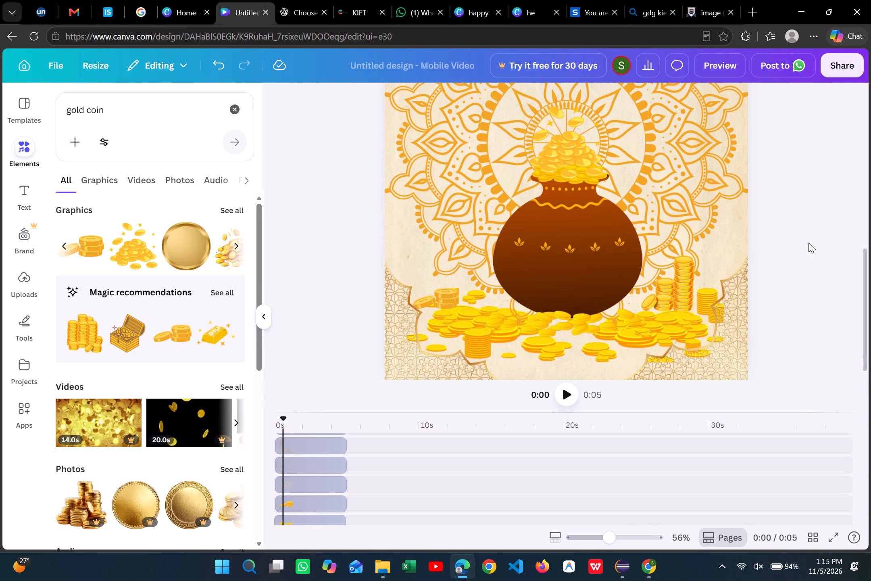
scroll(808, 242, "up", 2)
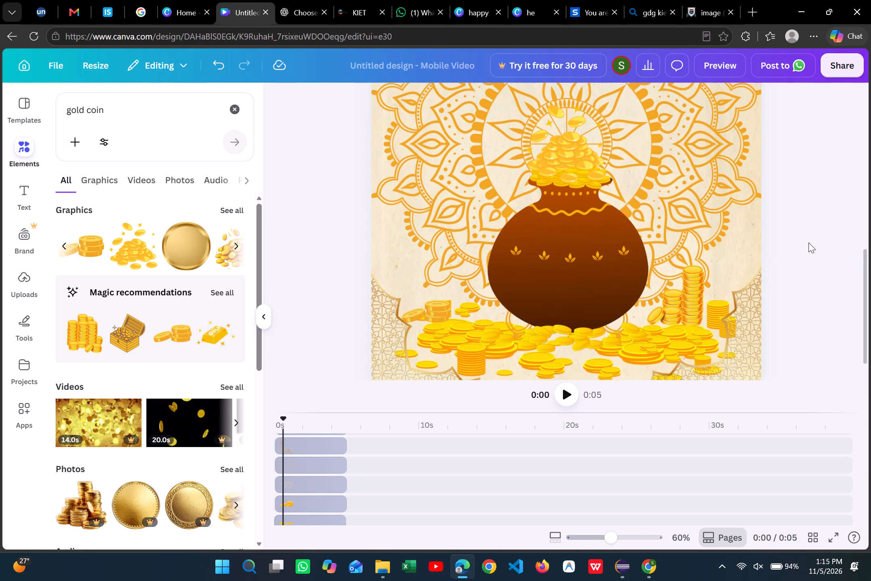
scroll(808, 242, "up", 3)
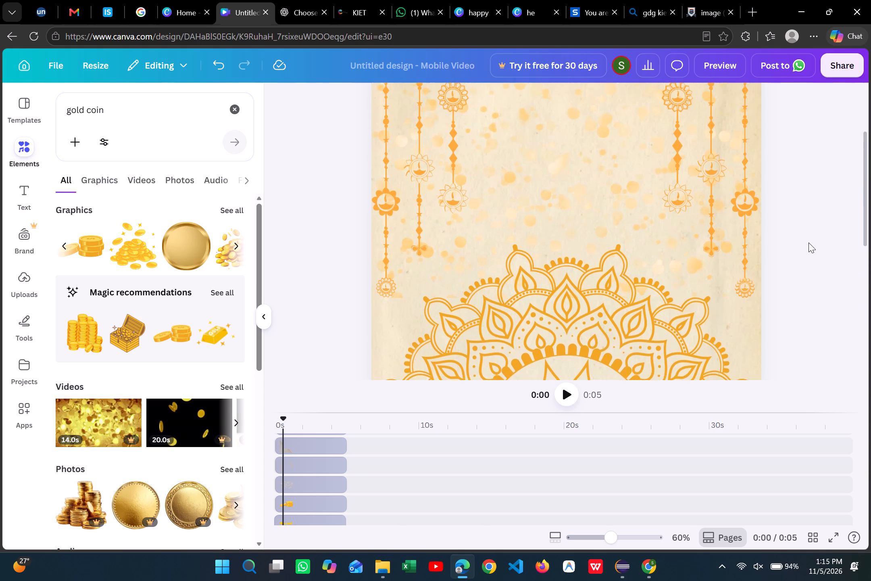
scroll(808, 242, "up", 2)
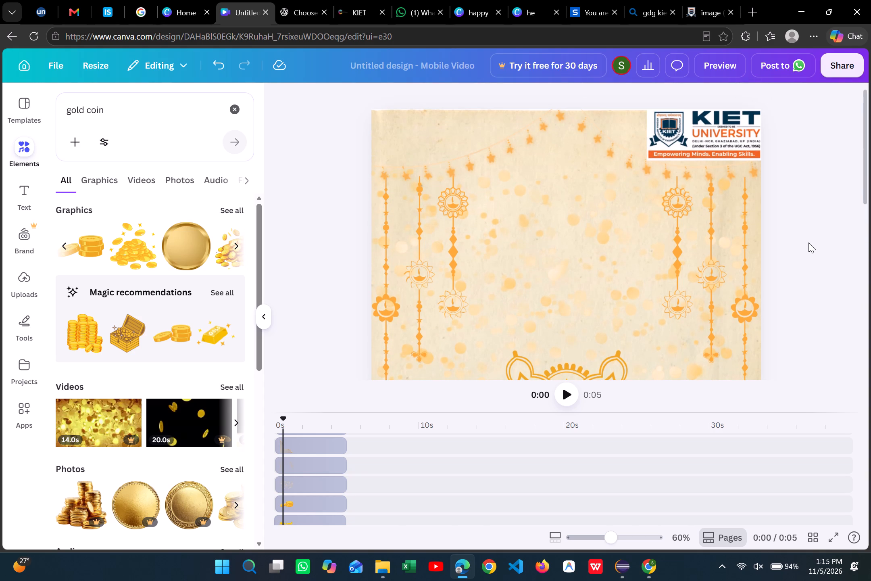
Close the WhatsApp browser tab.
left_click(436, 8)
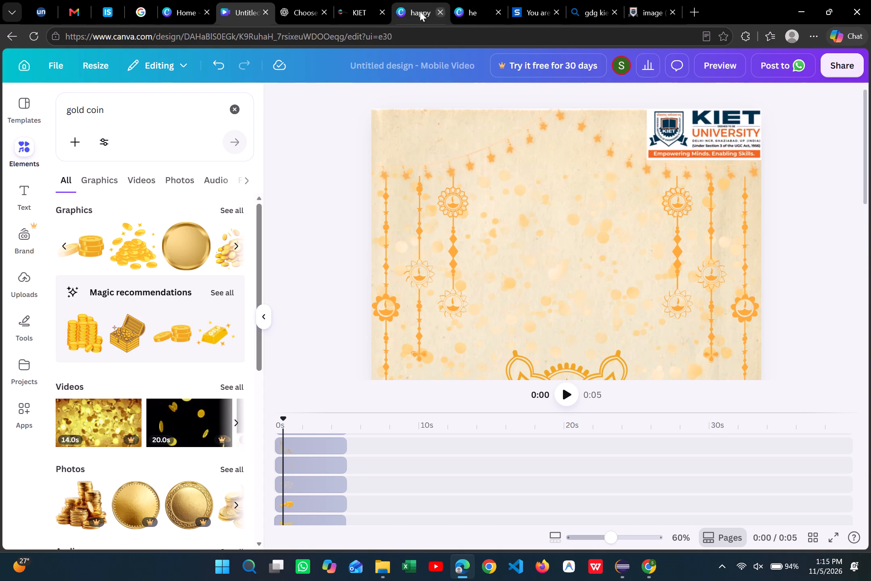
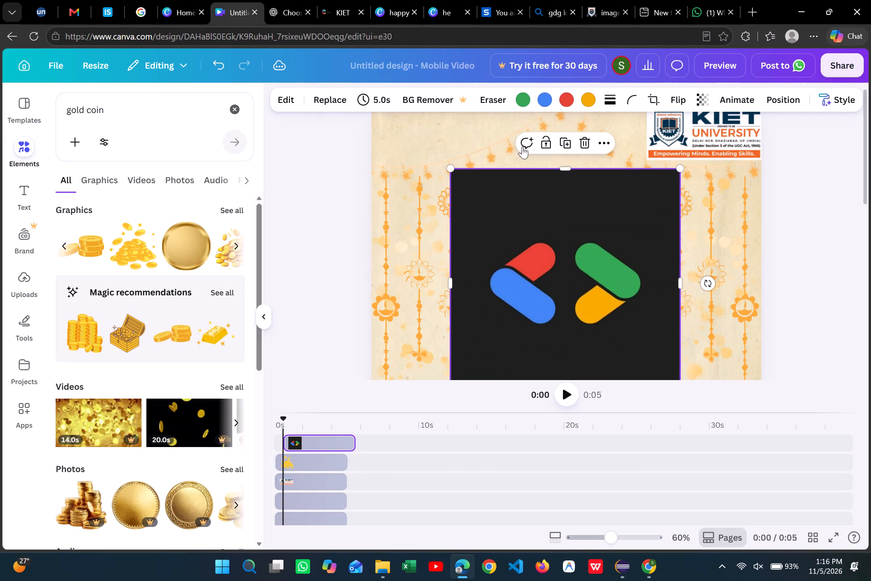
Crop away the spare black area above and below the coloured GDG logo mark, moving the image up towards the KIET University logo.
left_click_drag(571, 165, 571, 209)
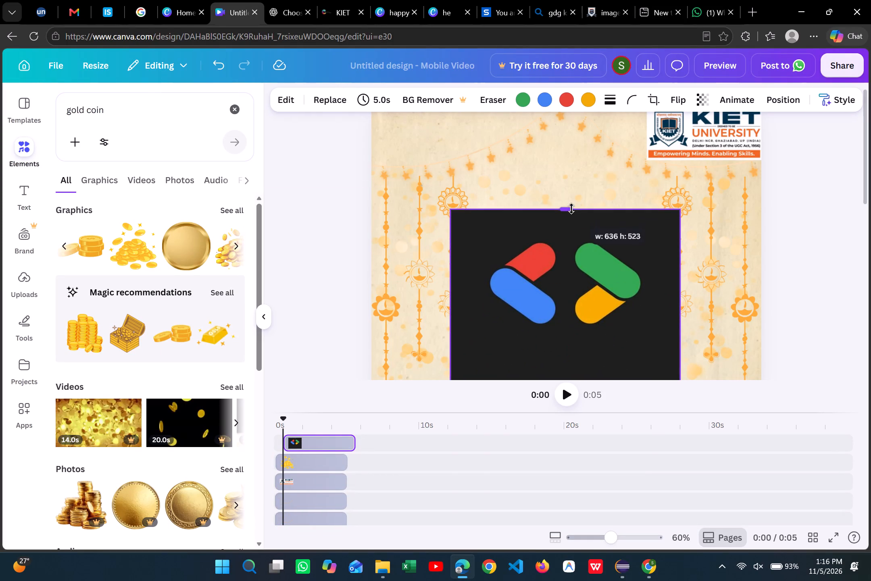
left_click_drag(571, 209, 572, 219)
left_click_drag(578, 281, 548, 205)
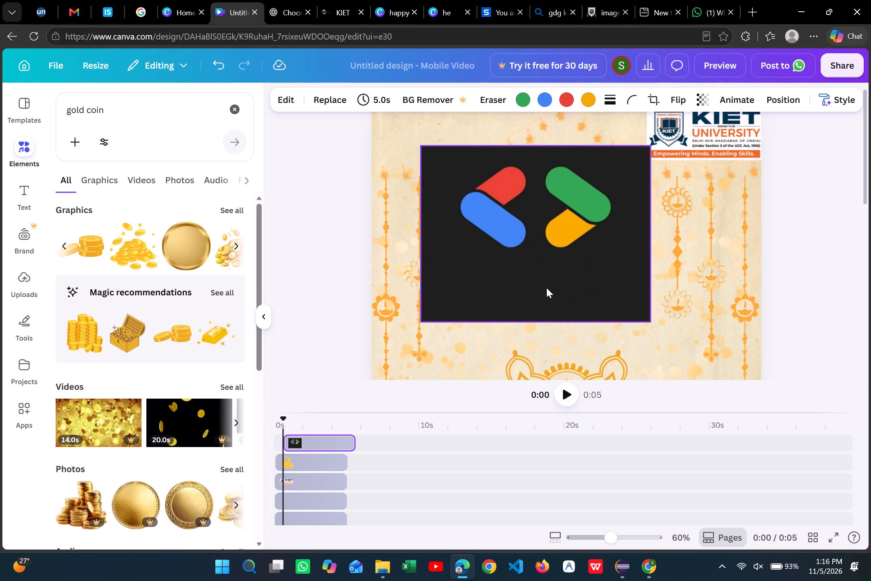
left_click_drag(539, 321, 556, 266)
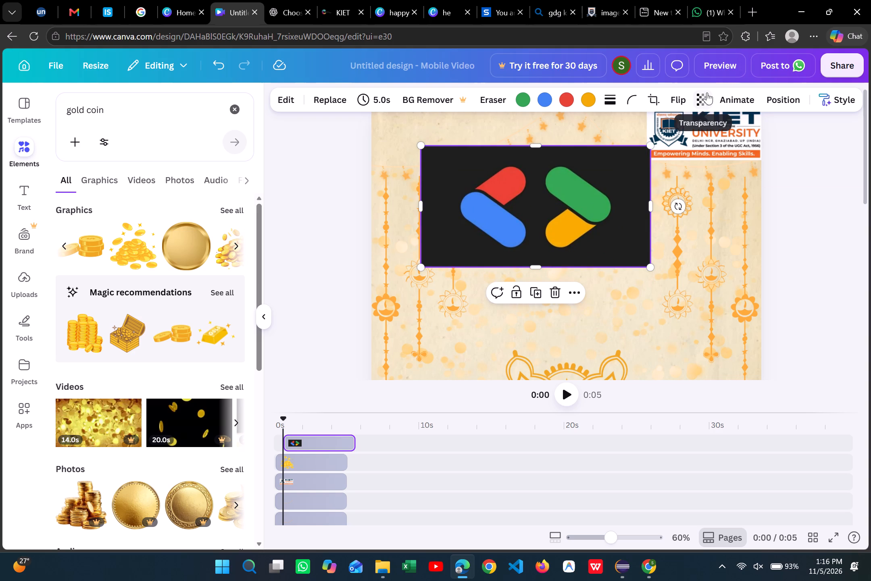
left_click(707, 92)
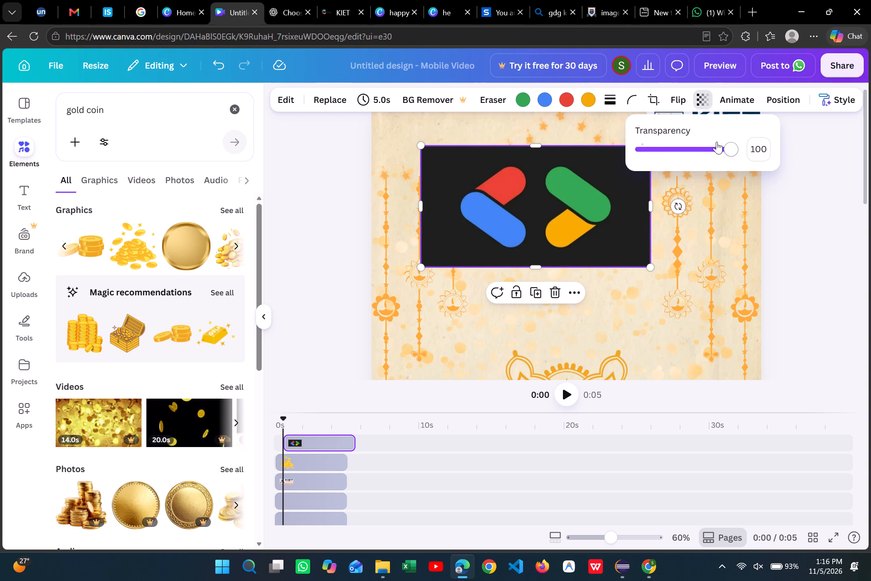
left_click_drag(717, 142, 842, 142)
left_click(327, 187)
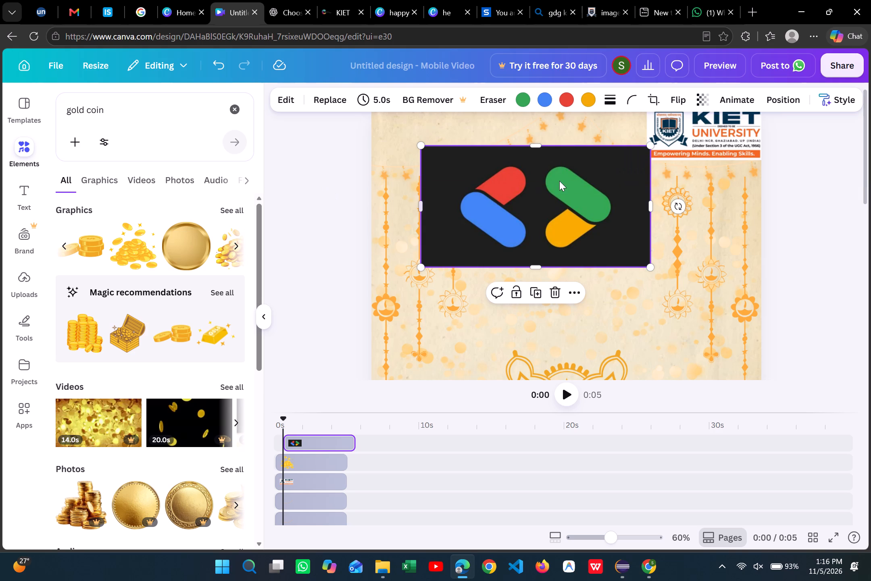
Delete the large Google Developer Groups logo image with the black background from the page.
left_click(552, 297)
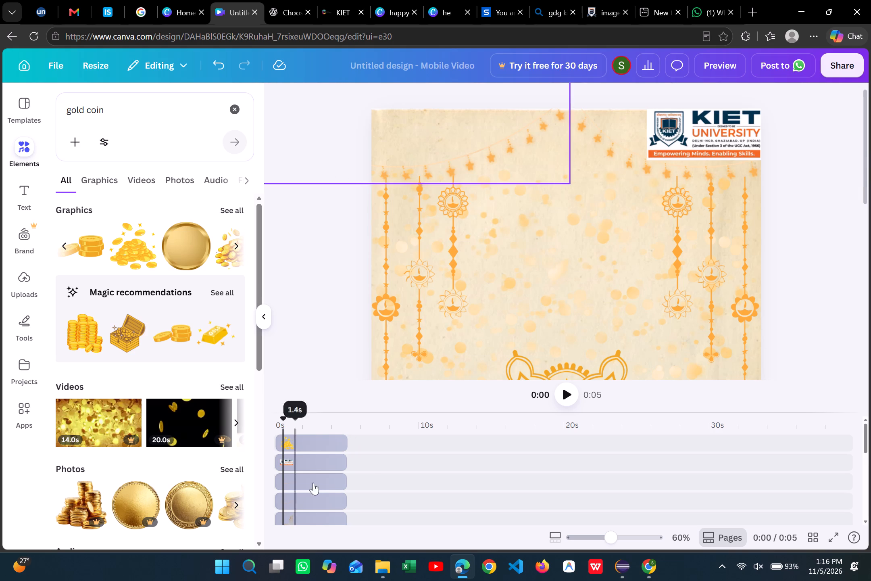
Play the video several times from its start and examine how the background and decorations appear at the beginning of the timeline.
scroll(367, 468, "down", 5)
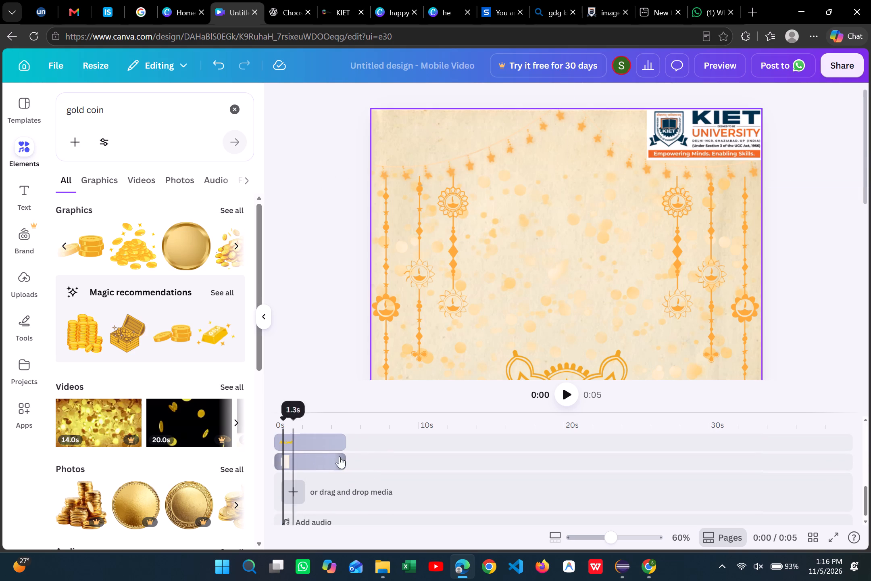
scroll(397, 460, "up", 6)
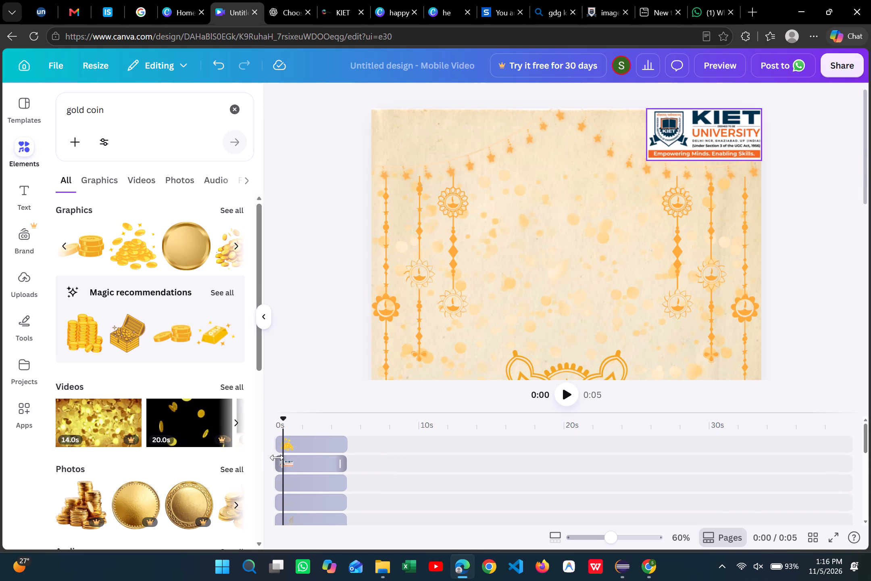
left_click(274, 453)
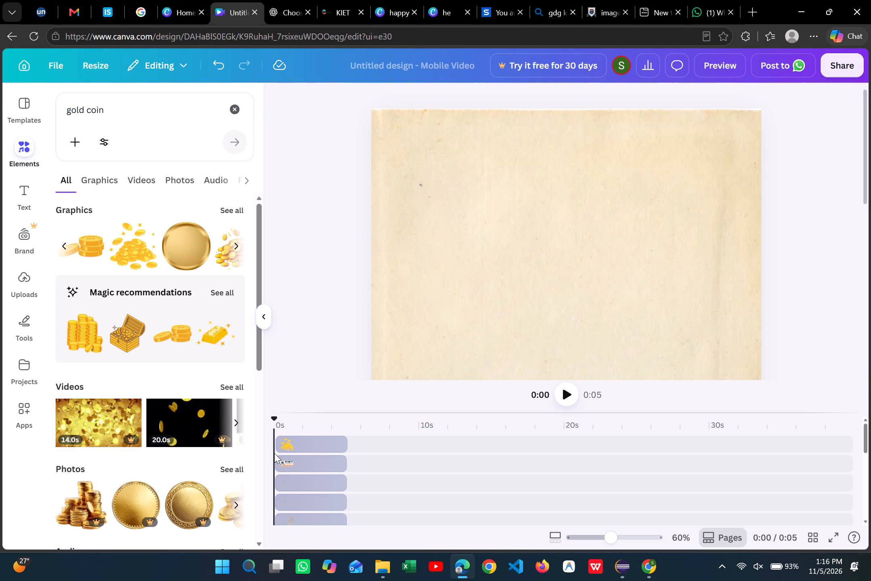
scroll(365, 333, "down", 1)
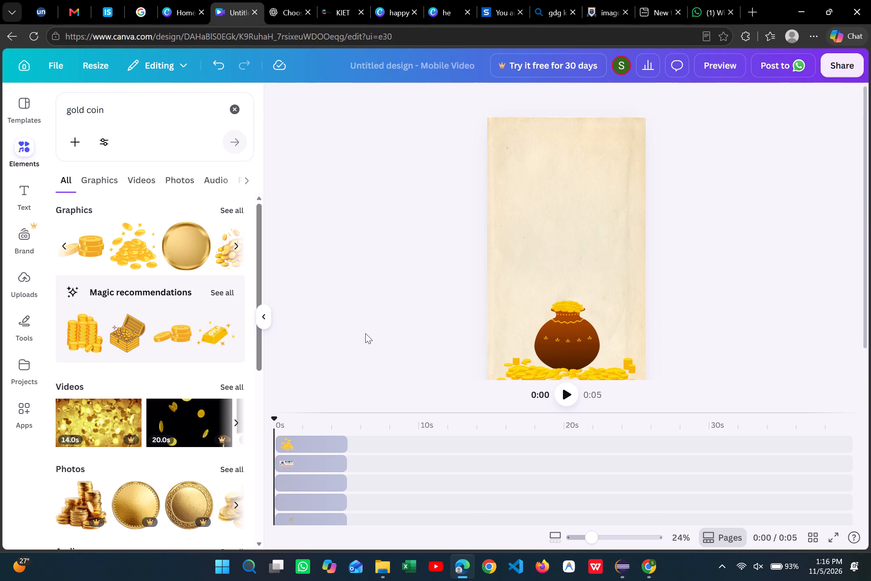
left_click(572, 402)
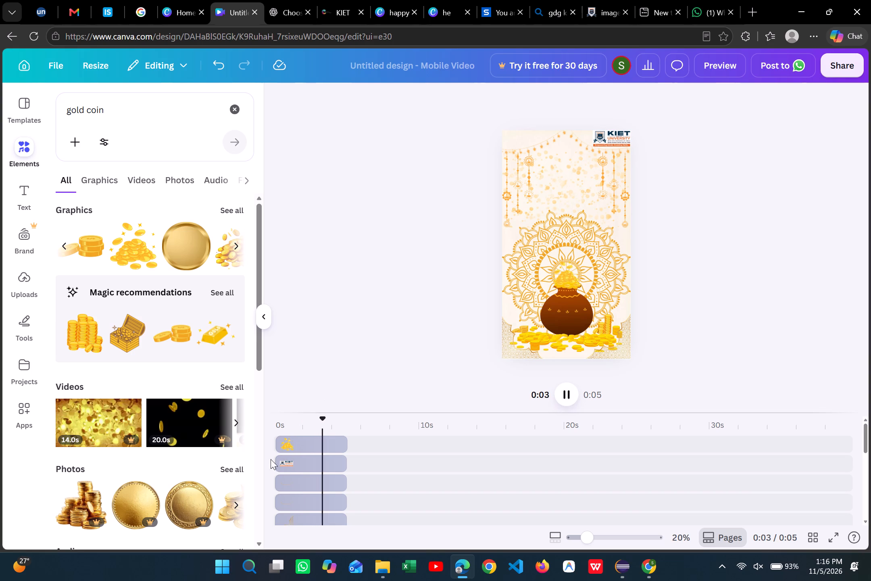
left_click(575, 391)
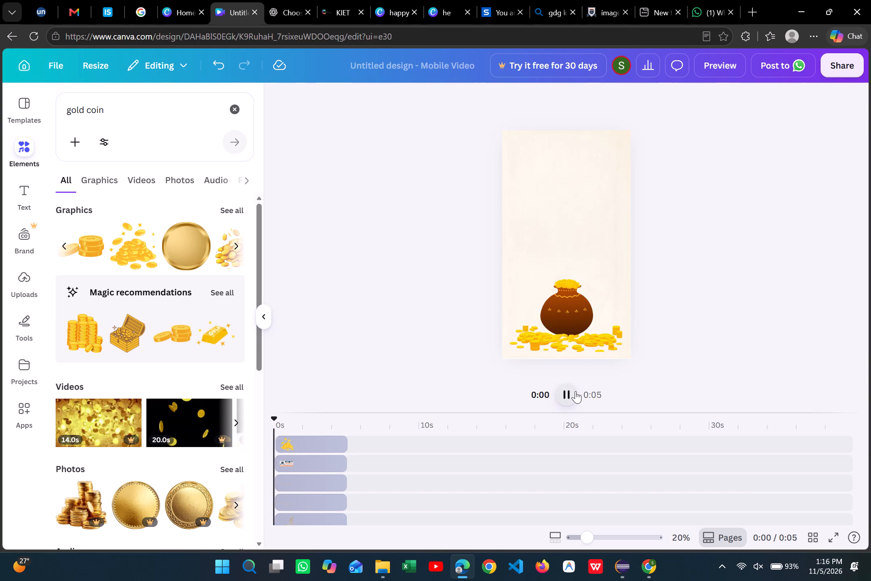
left_click(568, 400)
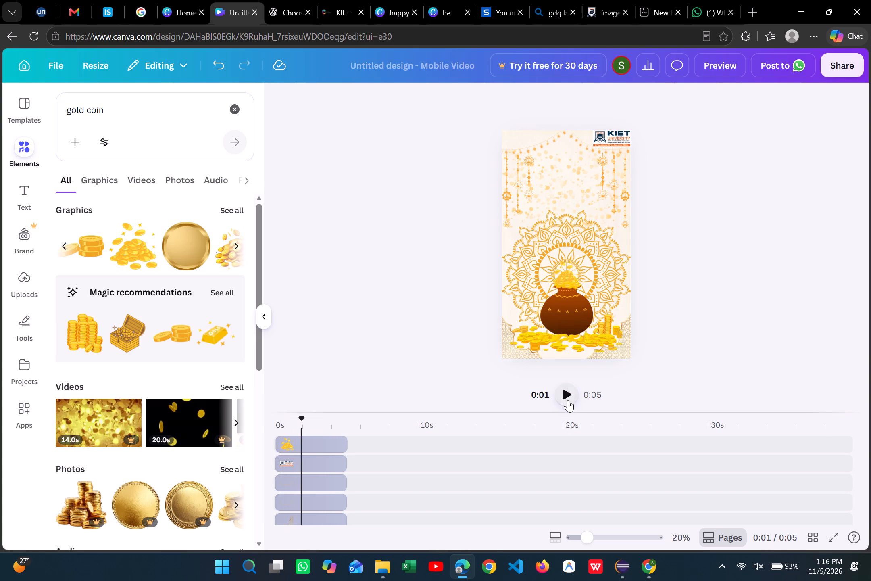
left_click(275, 475)
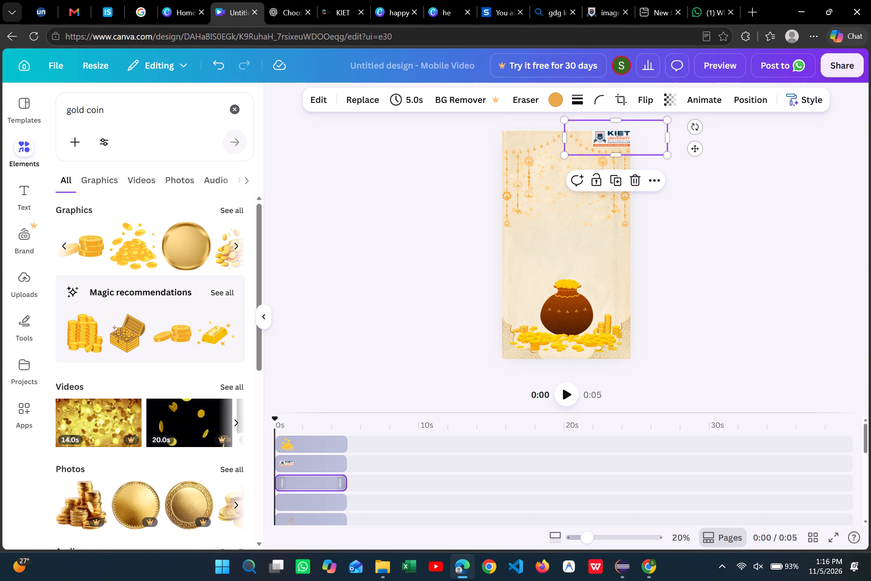
left_click(676, 370)
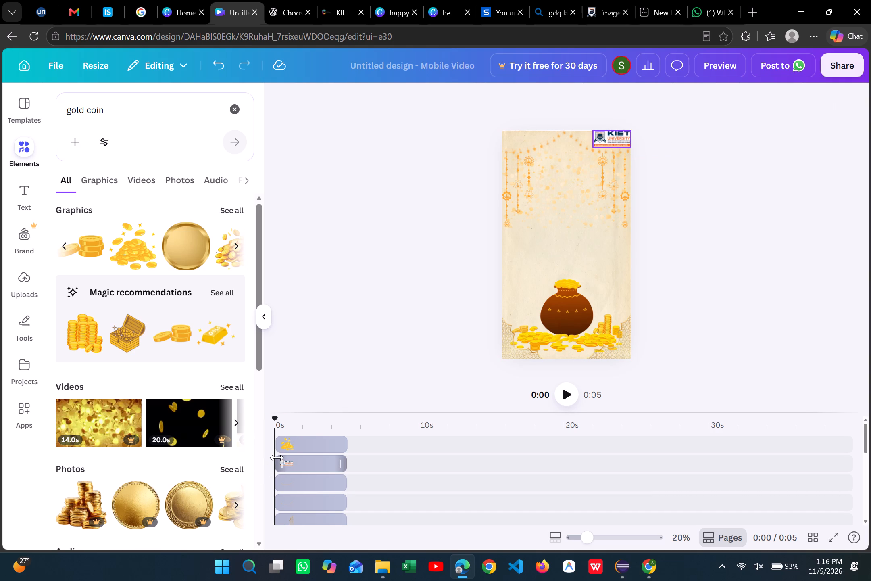
left_click_drag(273, 453, 267, 452)
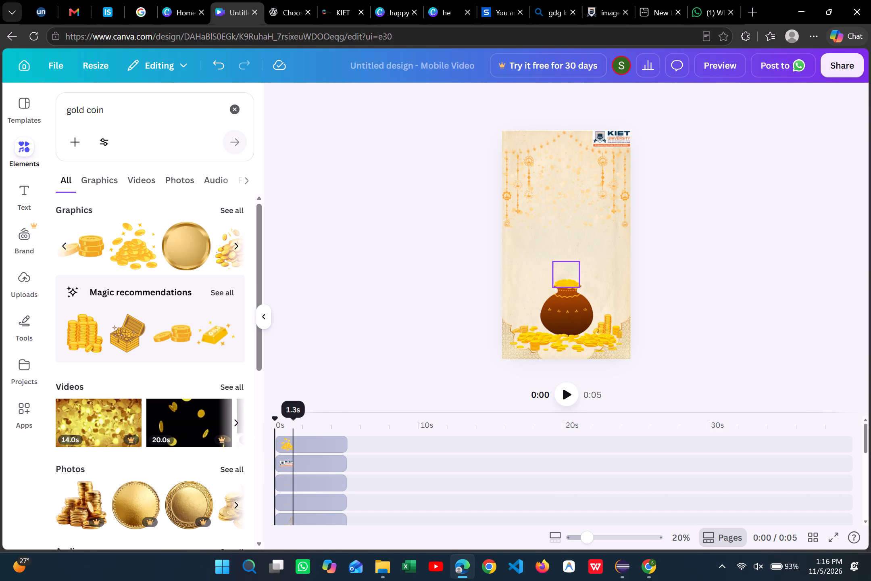
left_click(568, 403)
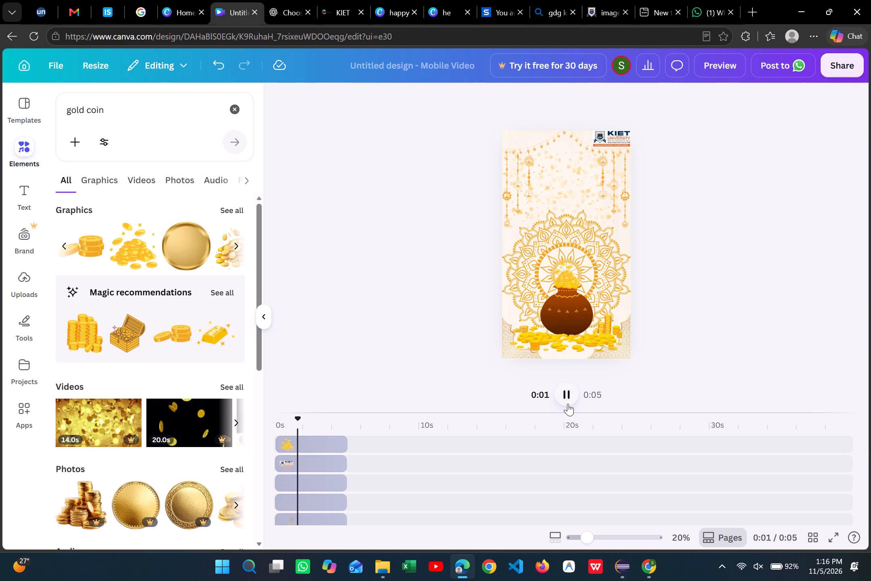
left_click(568, 402)
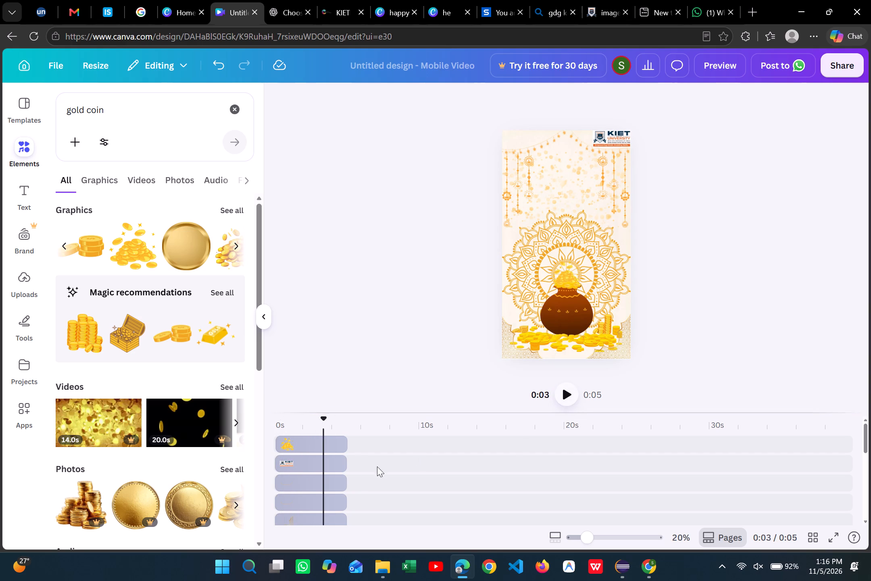
left_click(275, 486)
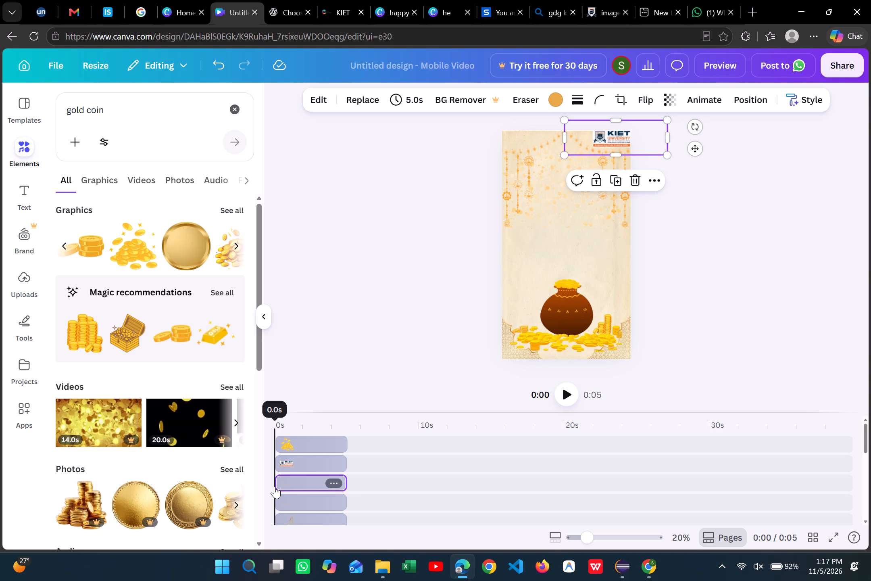
scroll(333, 486, "down", 3)
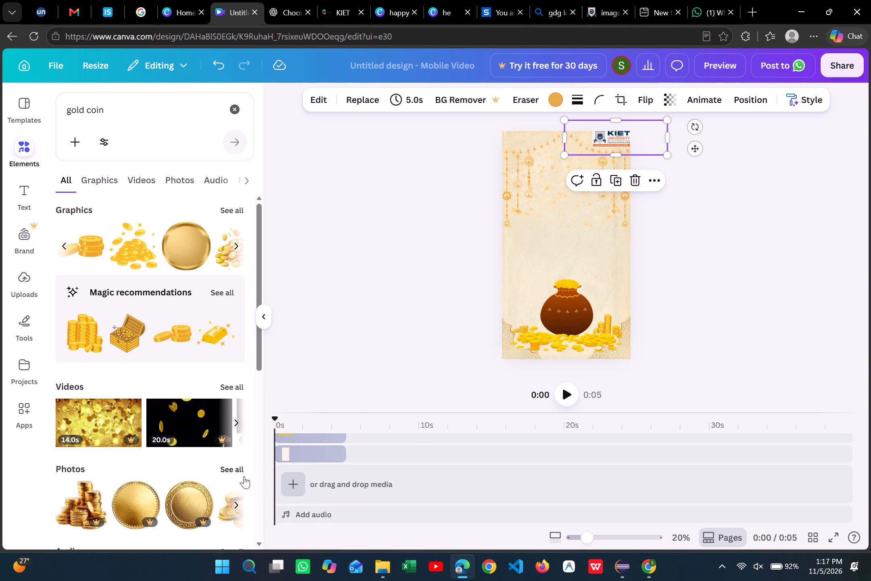
left_click(571, 396)
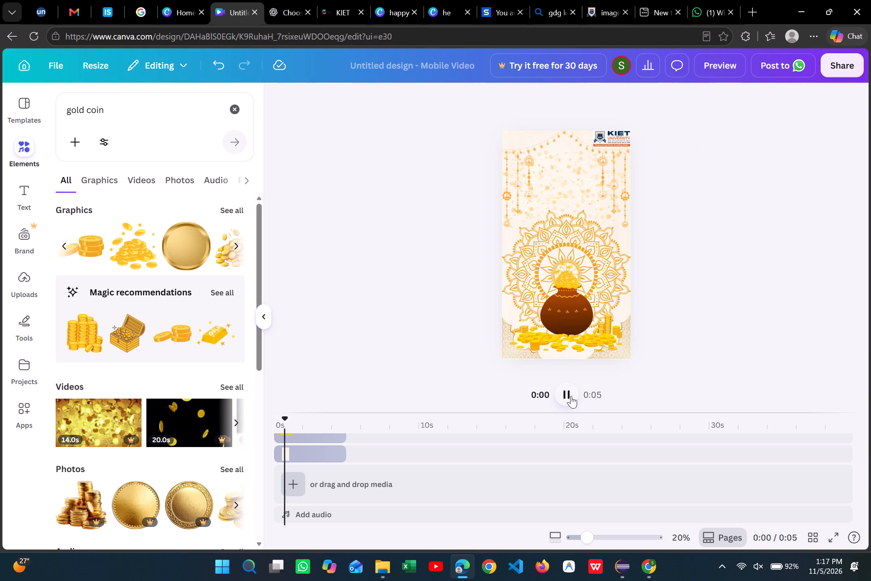
left_click(571, 396)
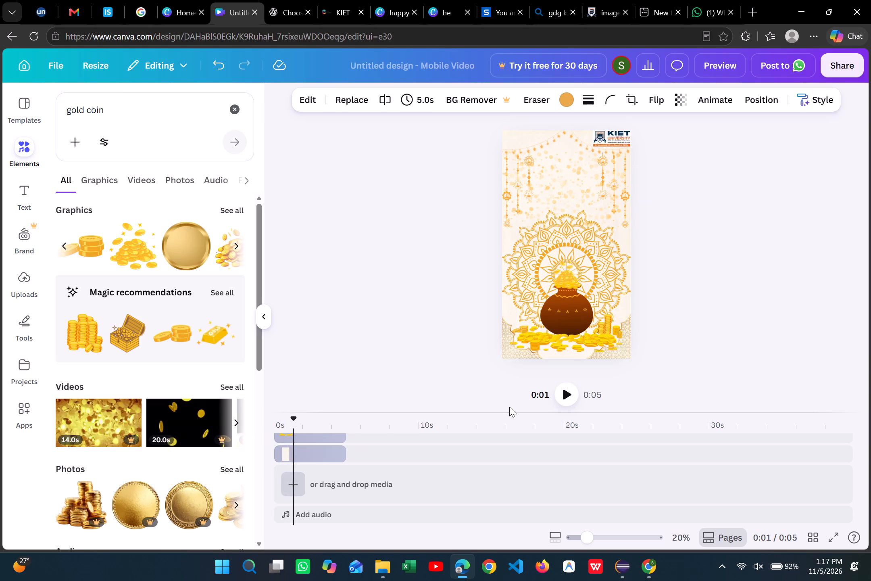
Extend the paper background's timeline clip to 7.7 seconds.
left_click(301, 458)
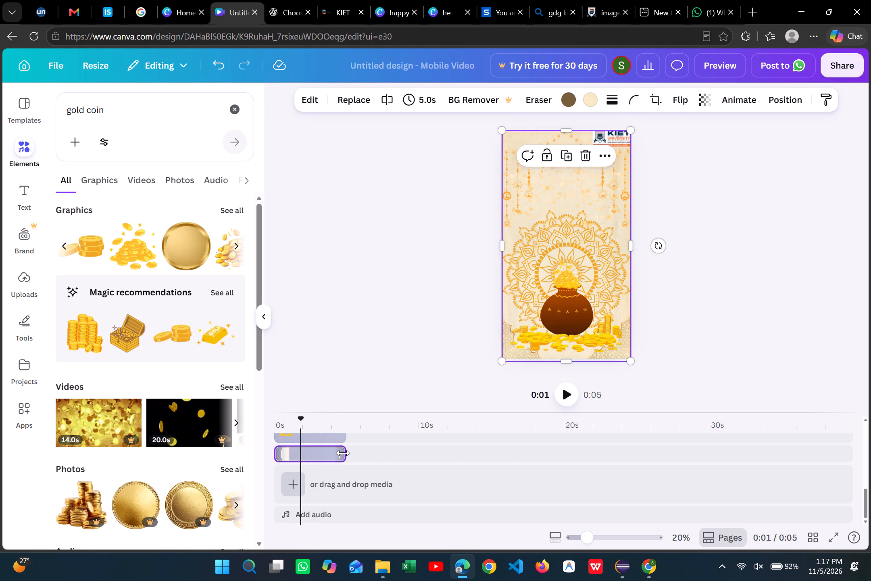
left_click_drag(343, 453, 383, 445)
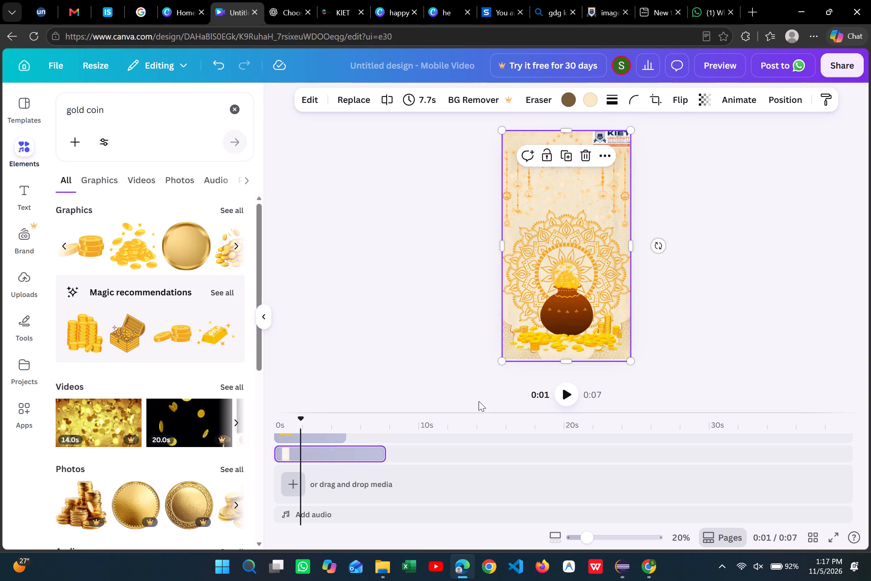
Play the video with the longer background clip to examine how the background looks during playback.
left_click(275, 470)
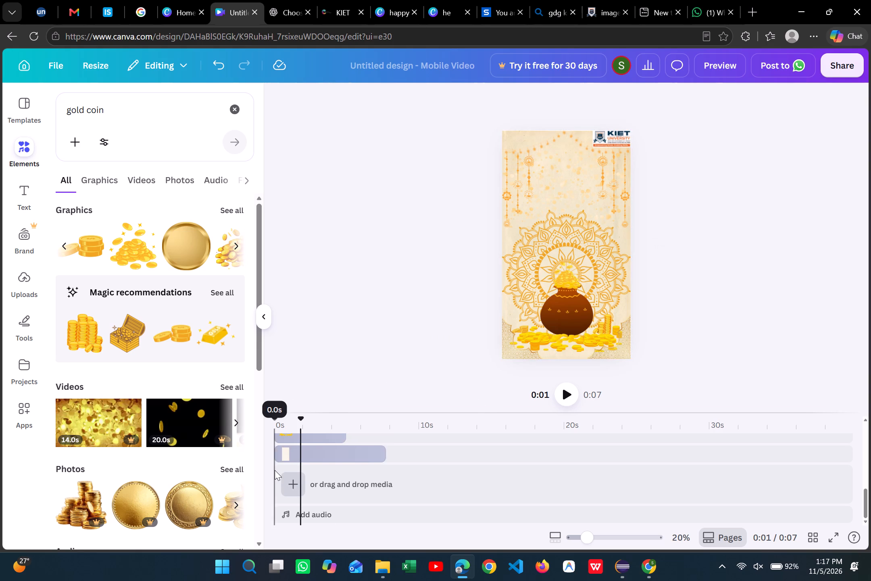
left_click(569, 401)
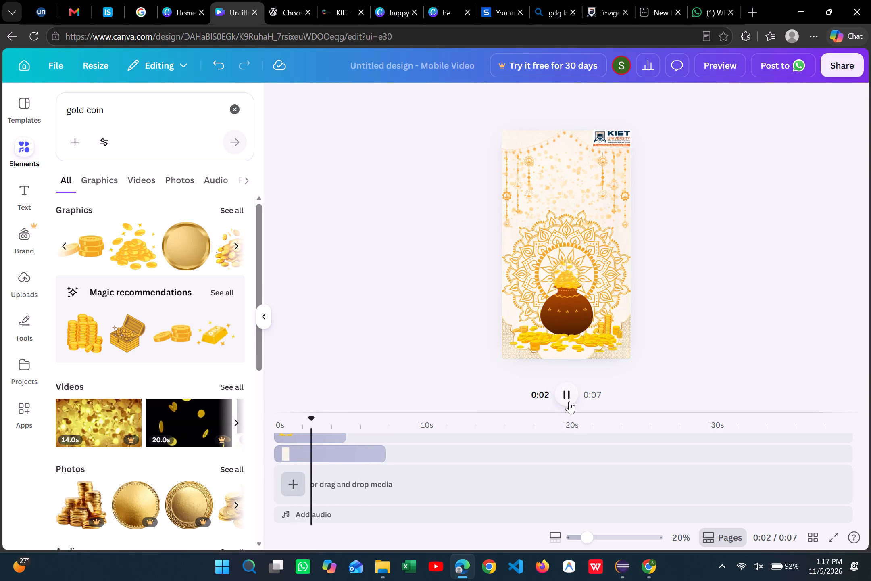
left_click(569, 401)
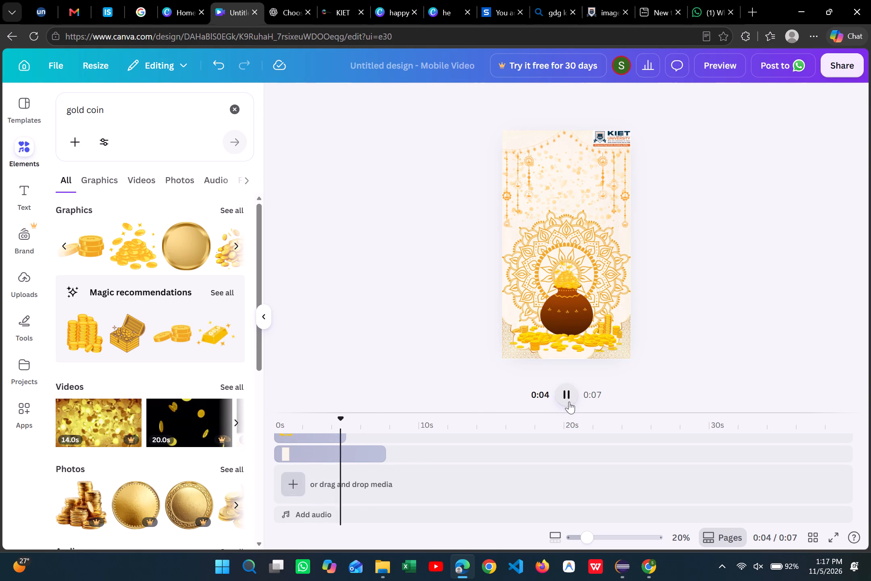
left_click(308, 465)
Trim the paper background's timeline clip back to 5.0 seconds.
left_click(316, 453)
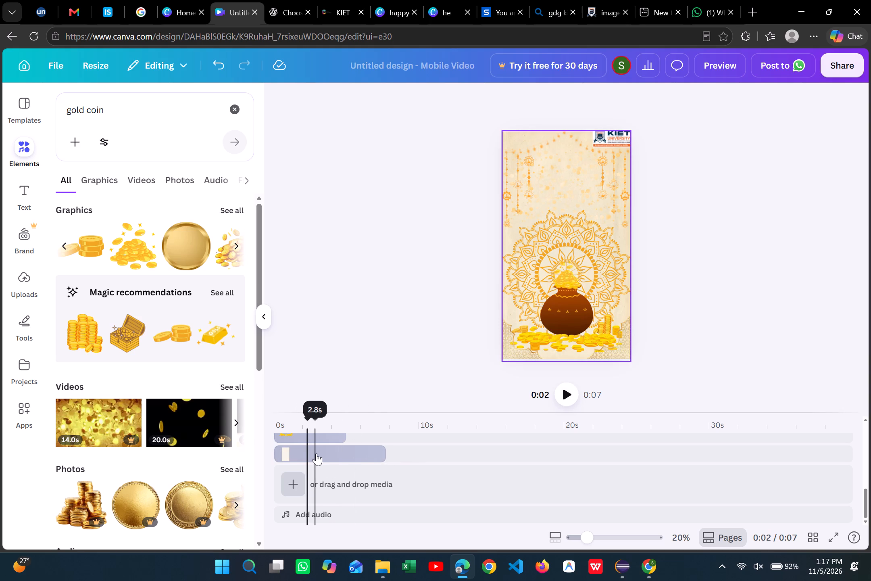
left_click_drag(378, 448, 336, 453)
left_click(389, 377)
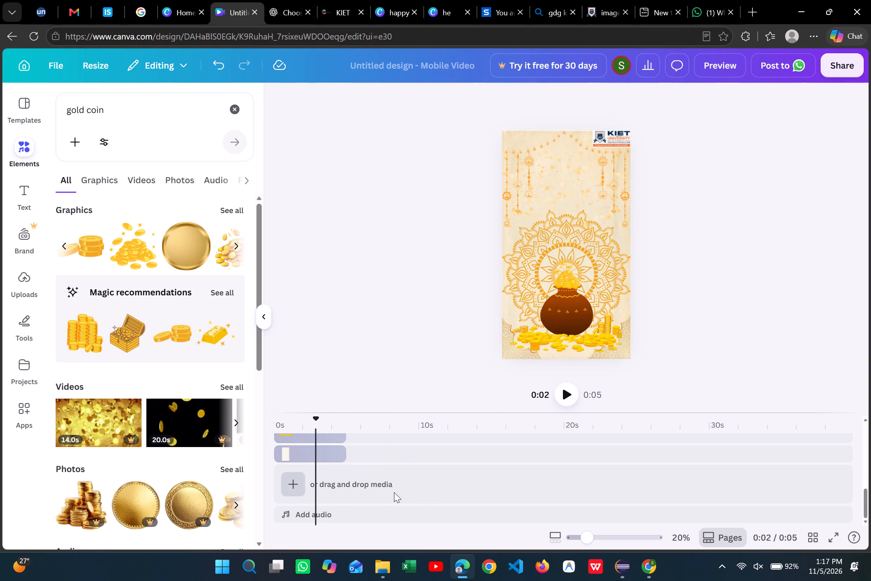
Inspect the paper background's light orange colour setting and replay the opening to compare the background when paused and playing.
left_click(274, 467)
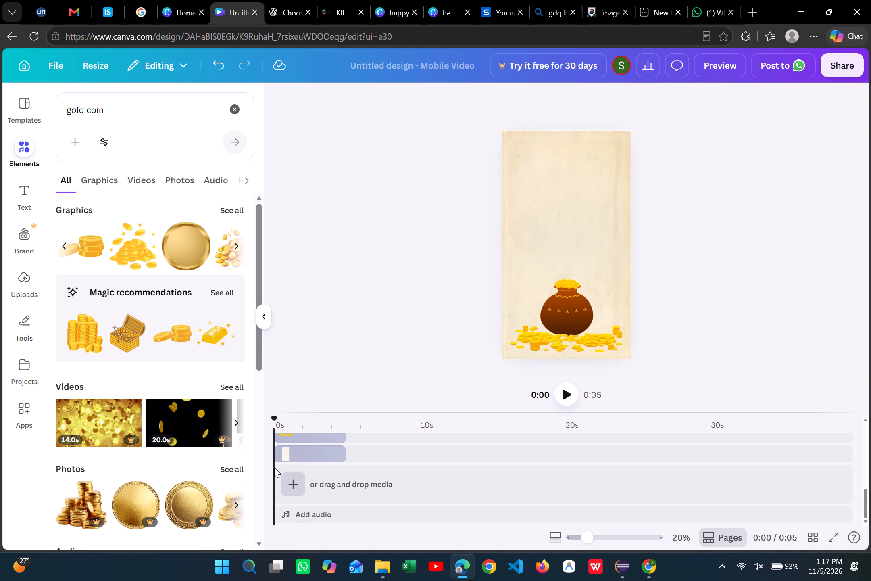
left_click(598, 241)
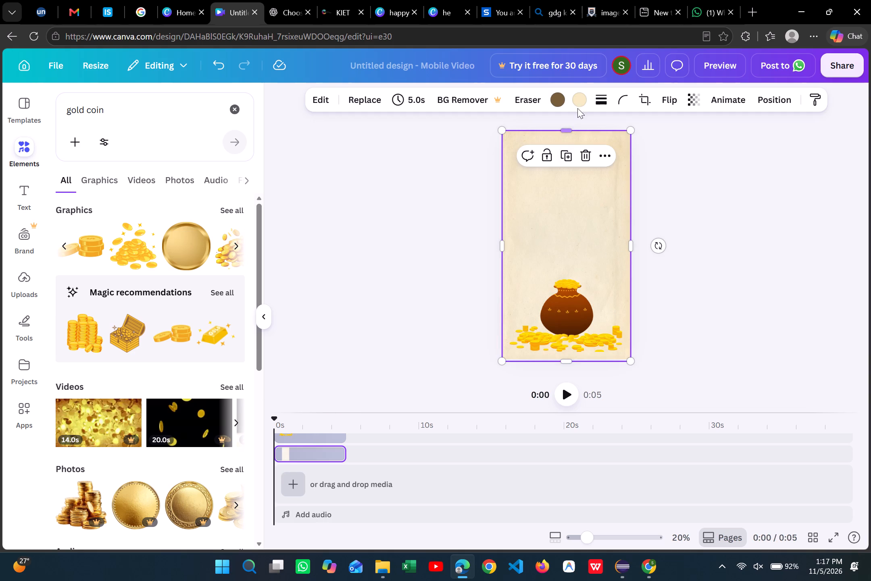
left_click(577, 103)
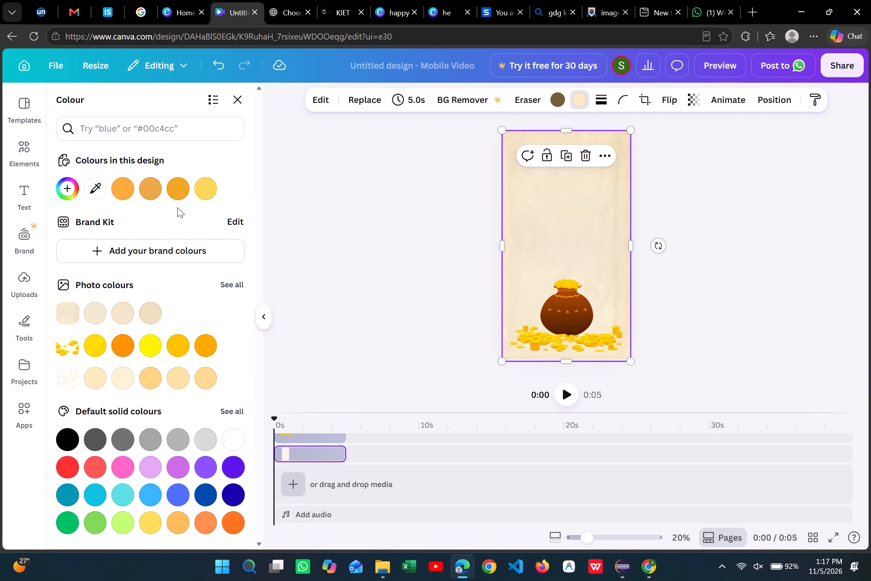
left_click(345, 284)
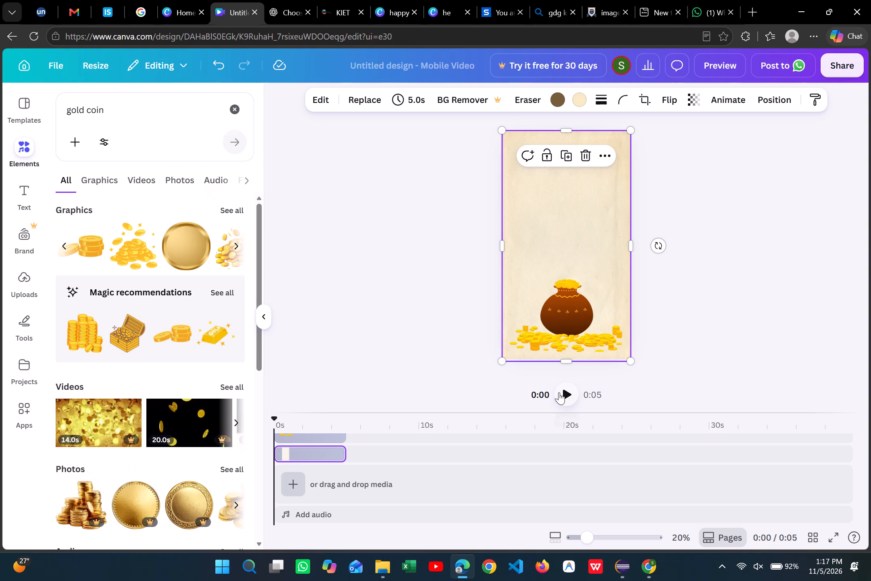
left_click(559, 392)
left_click(559, 392)
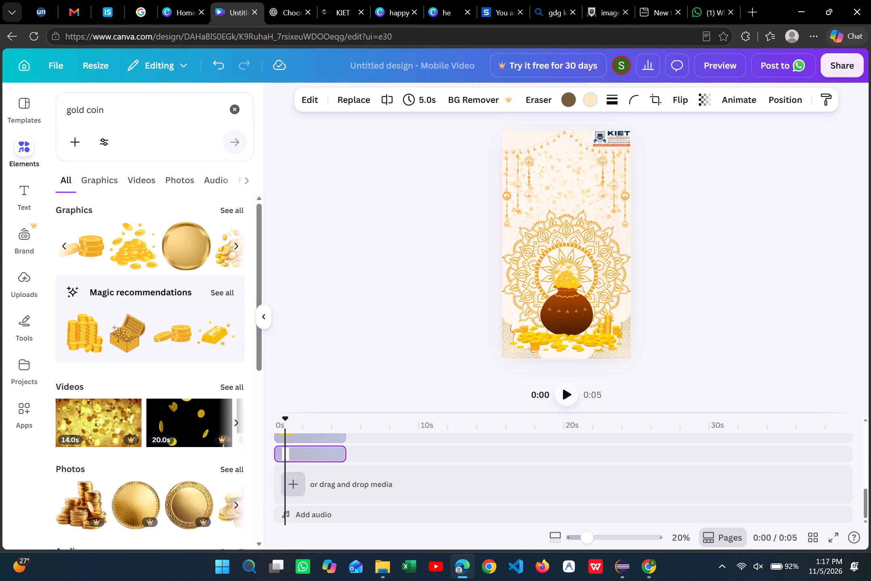
left_click(591, 96)
left_click(405, 241)
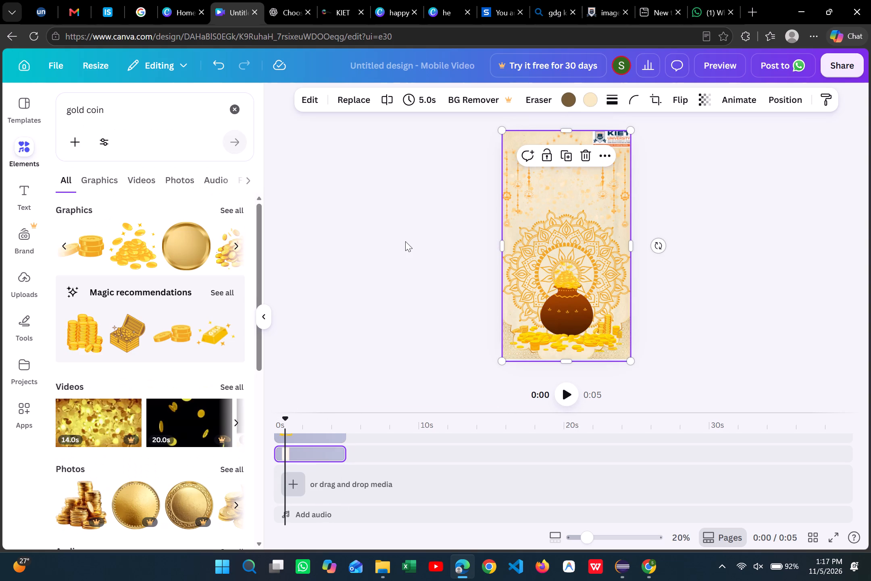
left_click(568, 394)
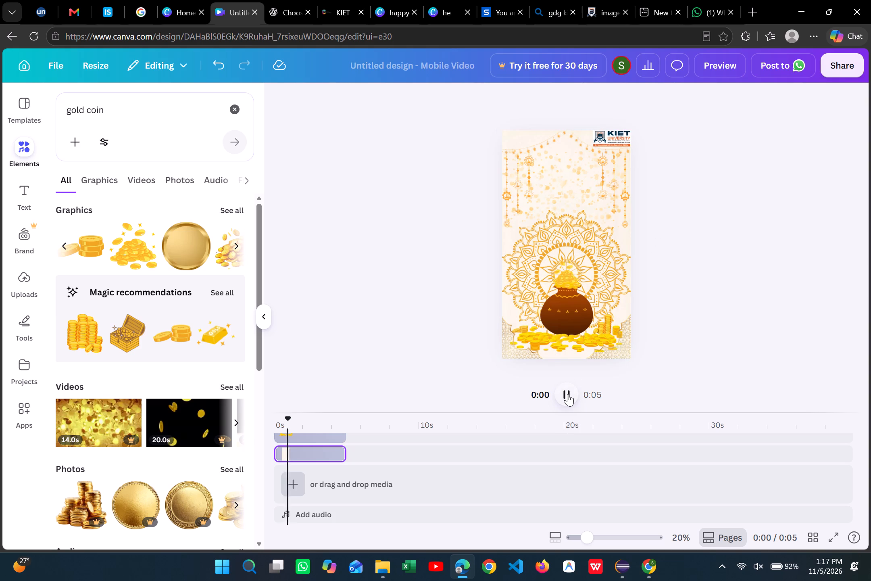
left_click(568, 394)
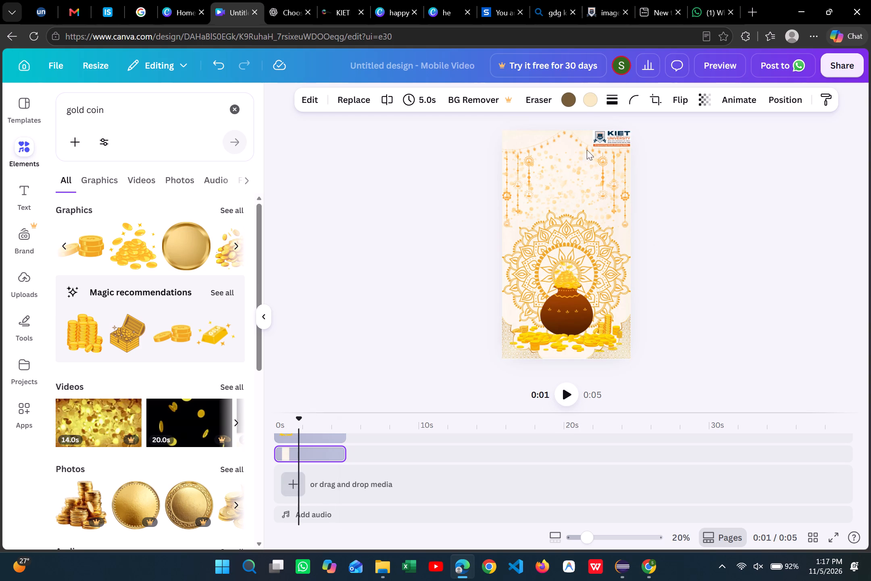
Recolour the paper background's light tone, trying photo colours #f2e9ce and #f2e6c7 before settling on light orange #eedfbb.
left_click(593, 101)
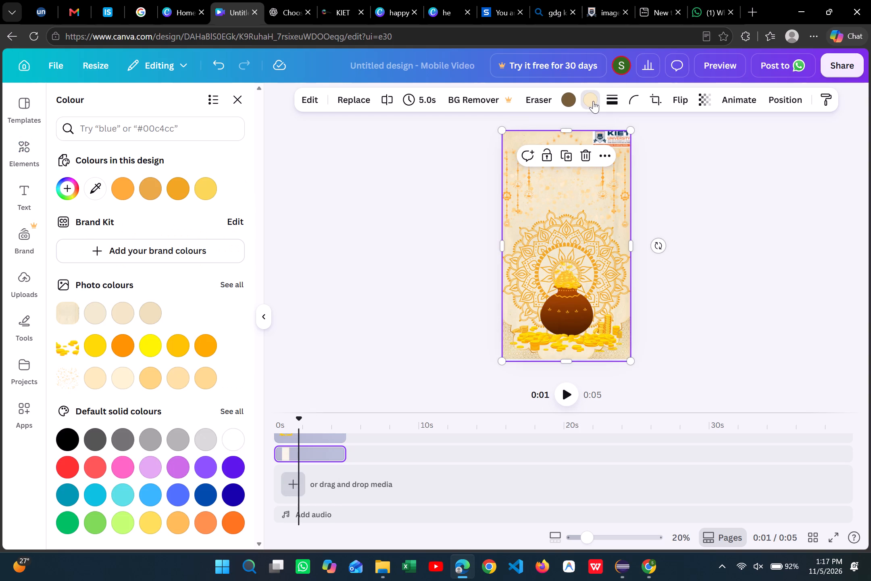
left_click(95, 313)
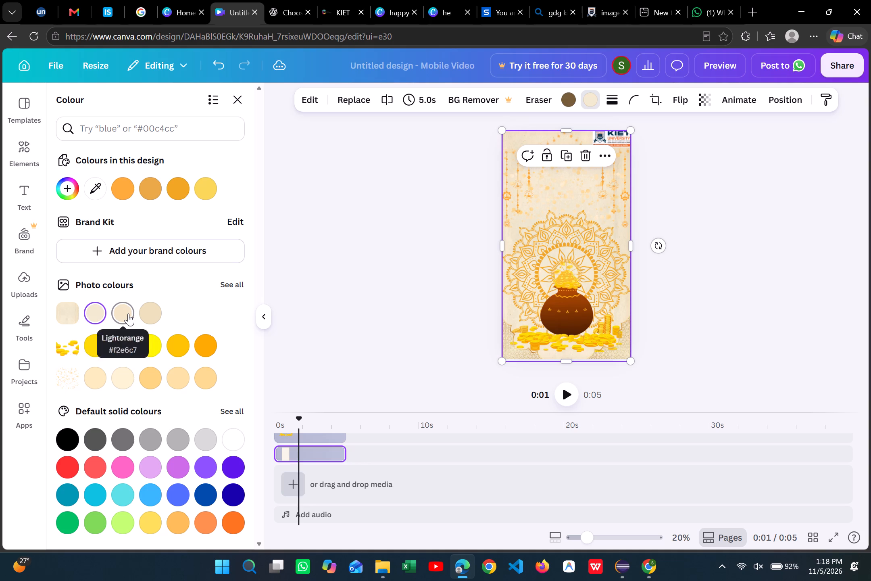
left_click(128, 313)
left_click(149, 308)
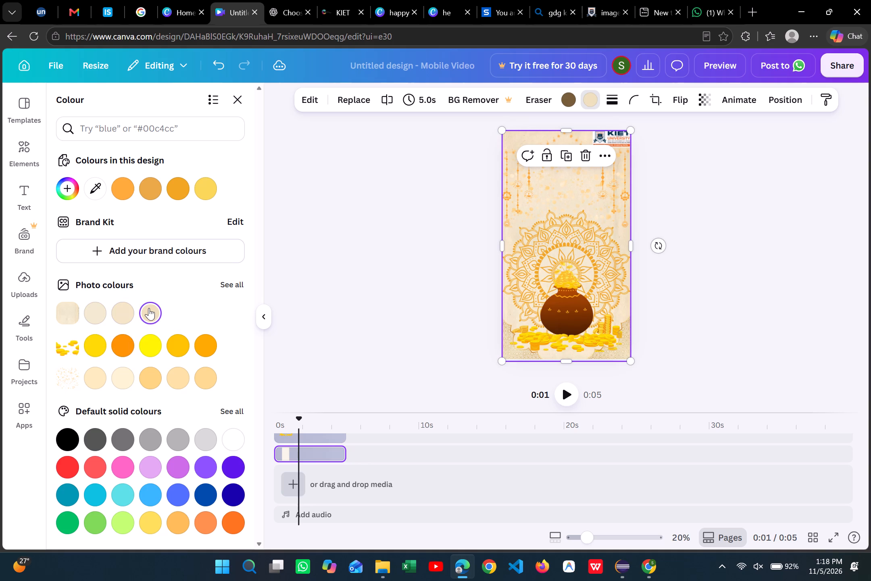
left_click(332, 295)
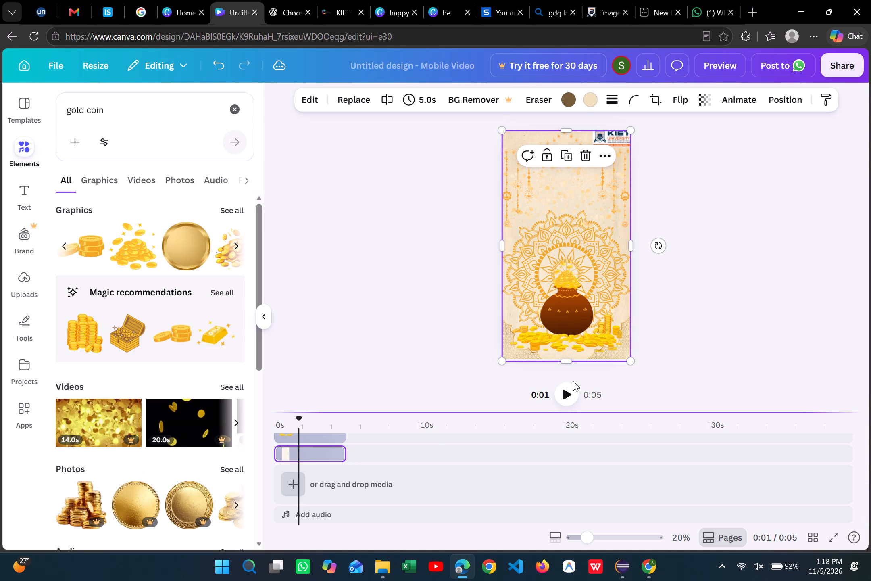
Play a short stretch of the video and pause it to examine the recoloured background during playback.
left_click(566, 390)
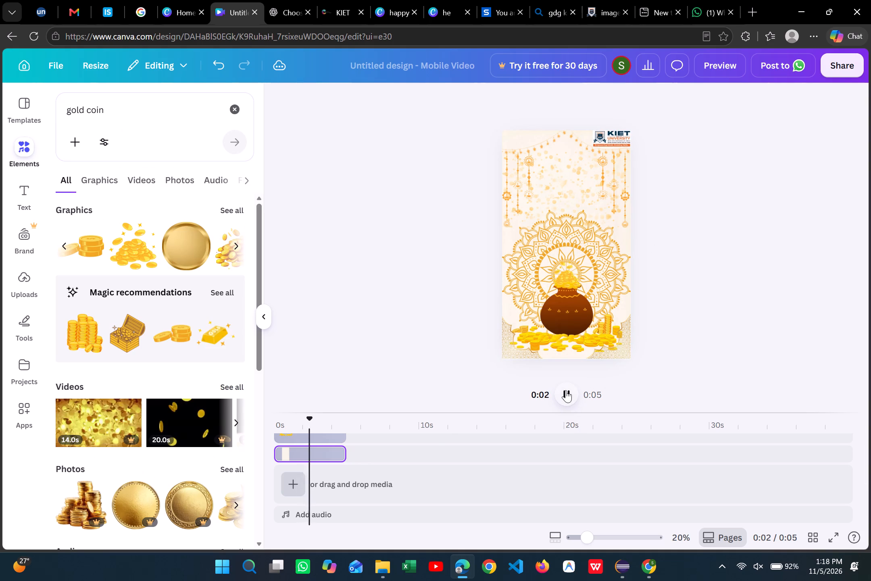
left_click(566, 390)
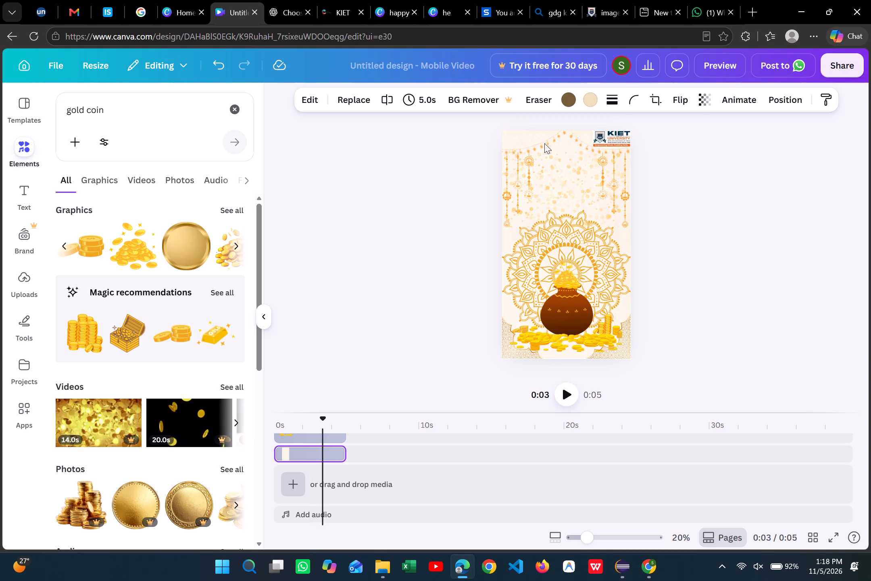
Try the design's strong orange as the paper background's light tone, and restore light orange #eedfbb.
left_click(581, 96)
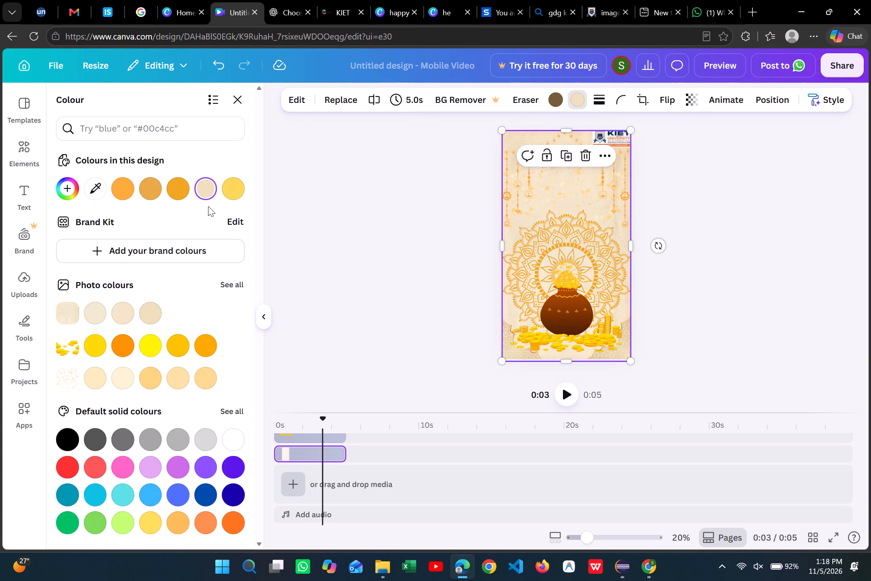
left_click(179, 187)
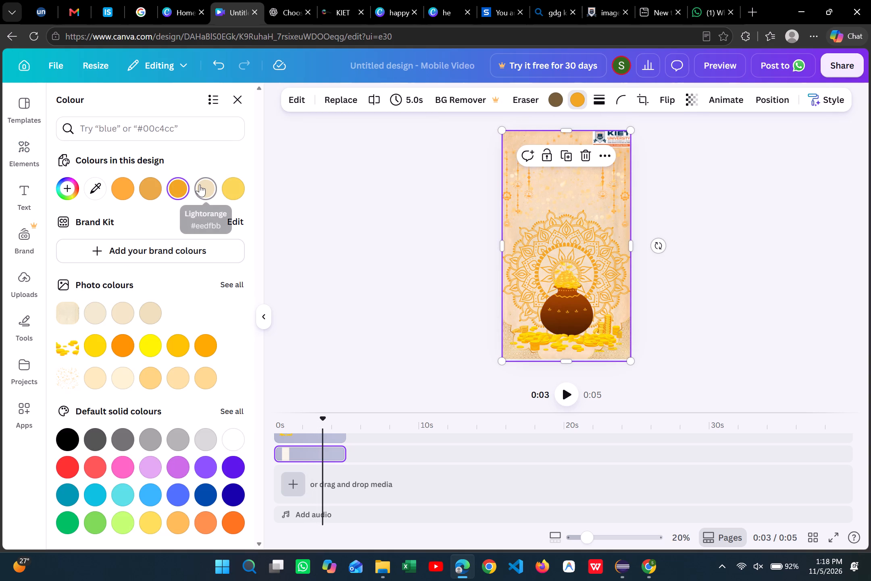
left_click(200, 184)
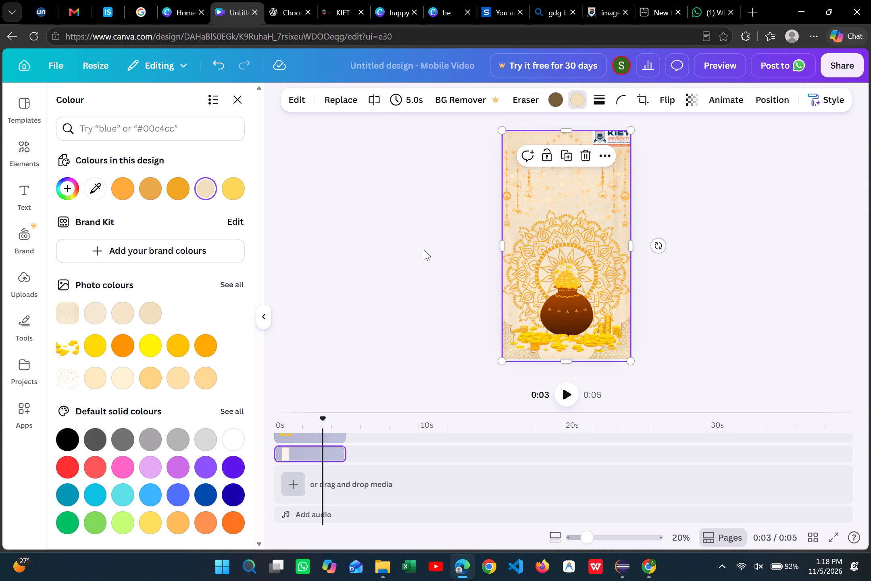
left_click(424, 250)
Play the video from the 3-second mark and pause it to recheck the paper background's colour during playback.
left_click(563, 395)
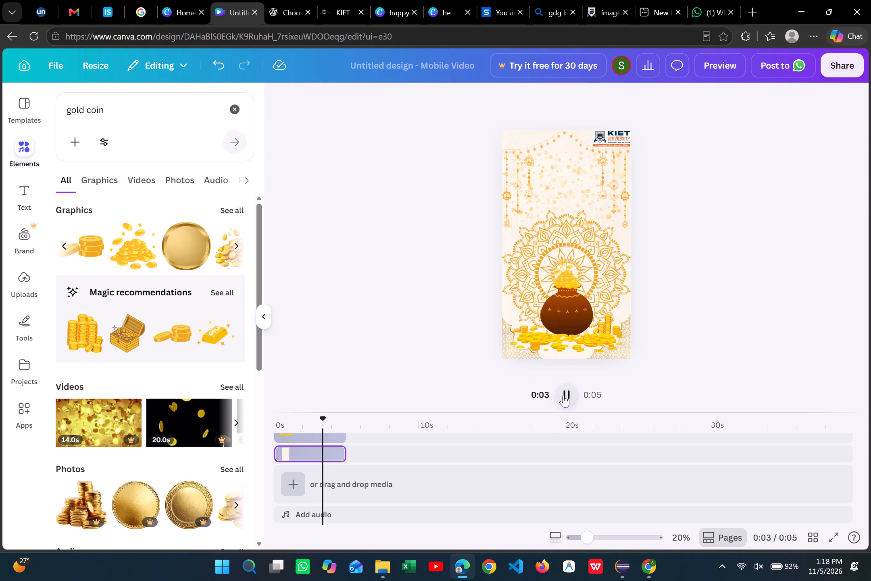
left_click(563, 395)
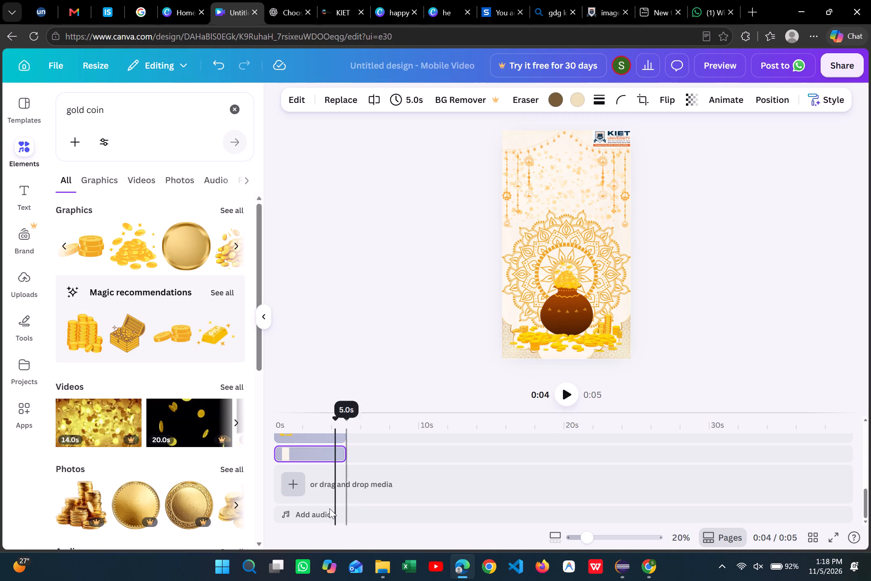
Examine the design at the 3-second mark and at the start, and review its timeline tracks from the paper background up to the top elements.
left_click(323, 448)
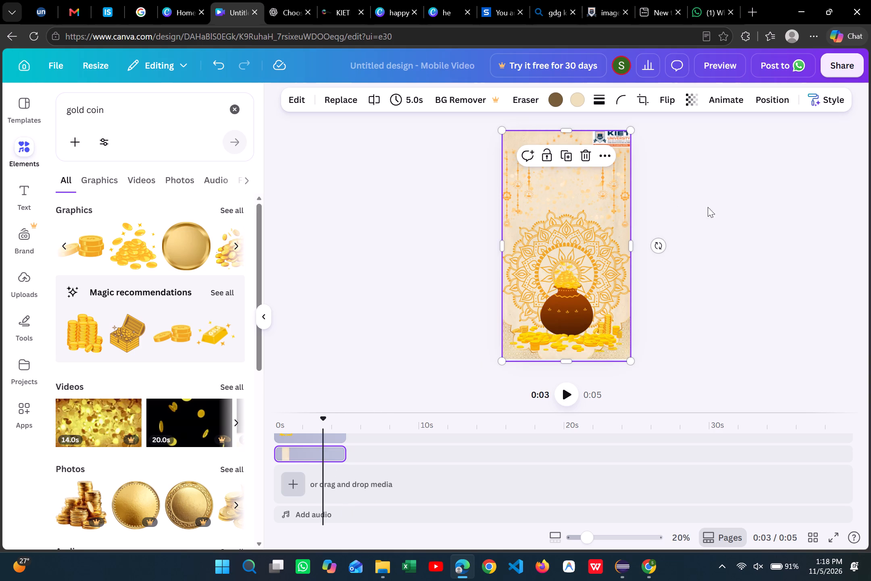
left_click(759, 232)
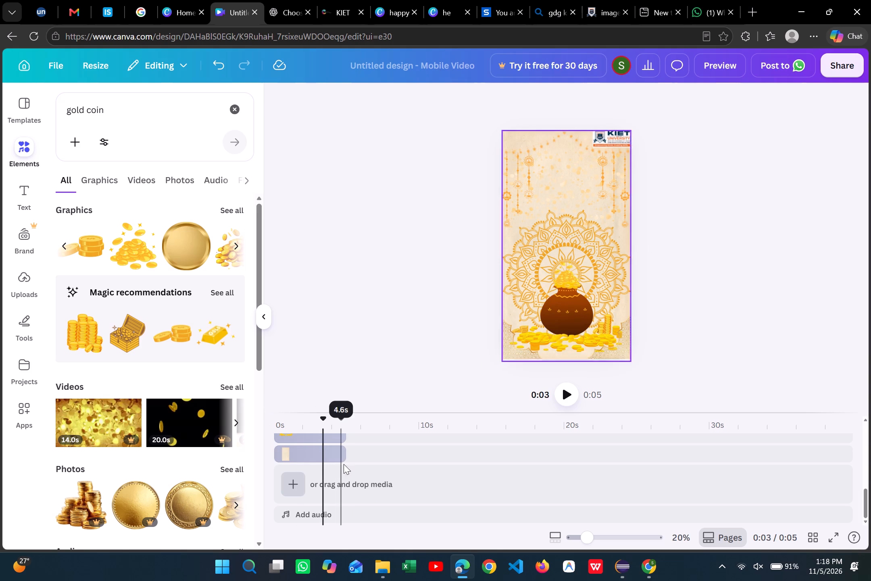
scroll(349, 464, "right", 10)
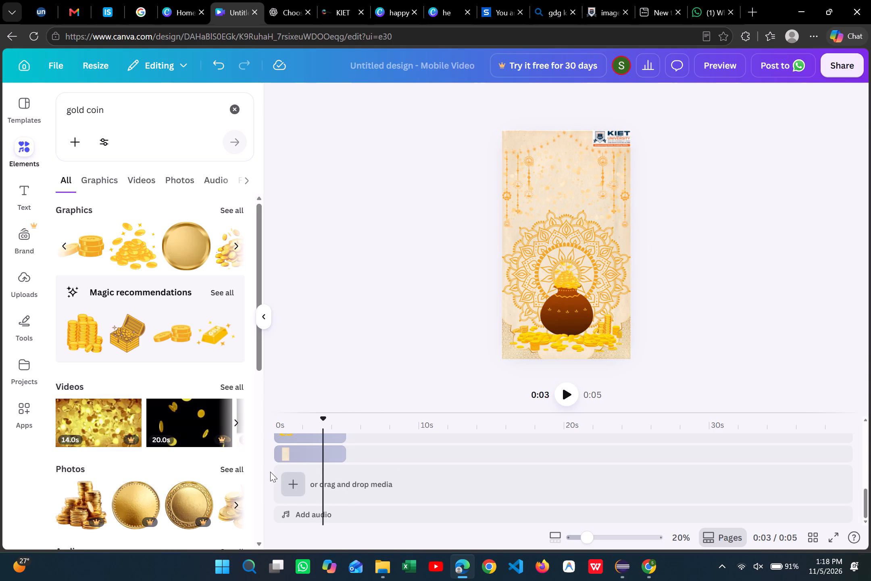
left_click(275, 463)
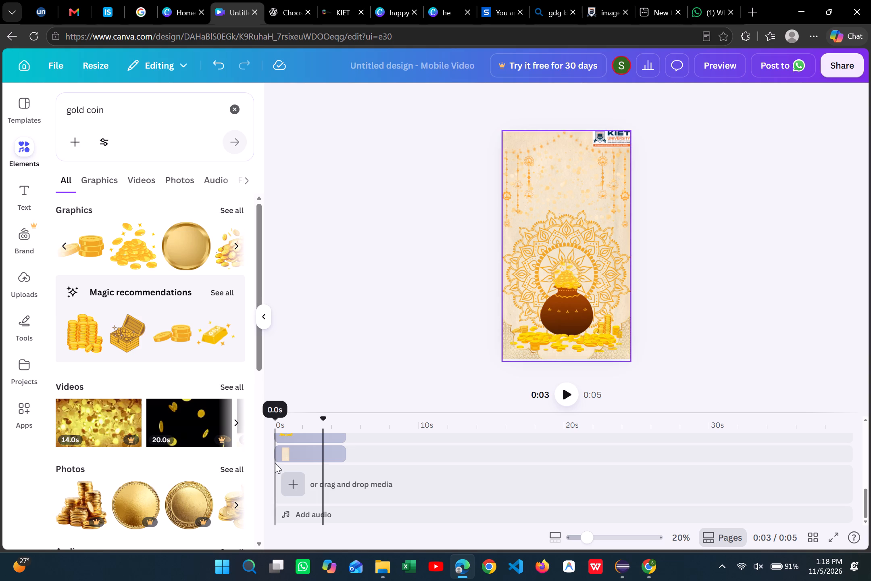
scroll(376, 474, "up", 1)
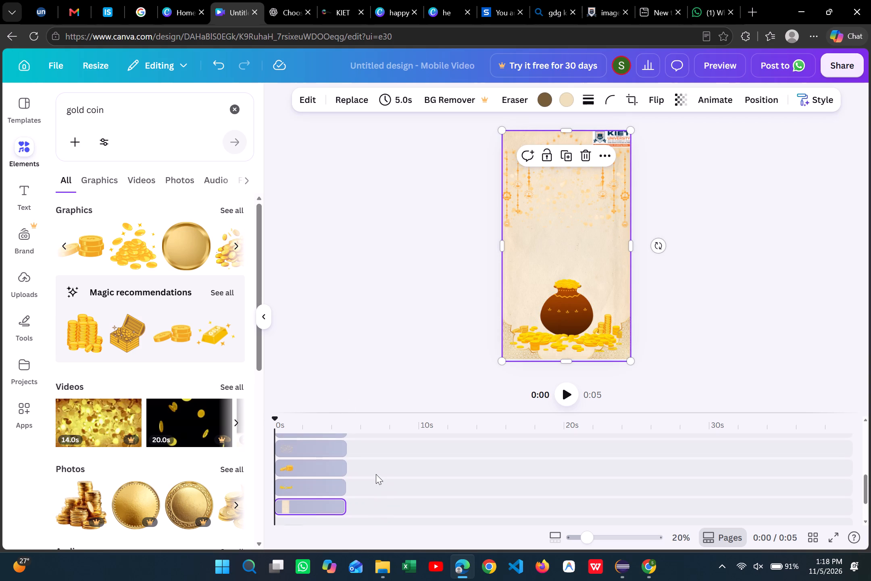
scroll(376, 474, "up", 6)
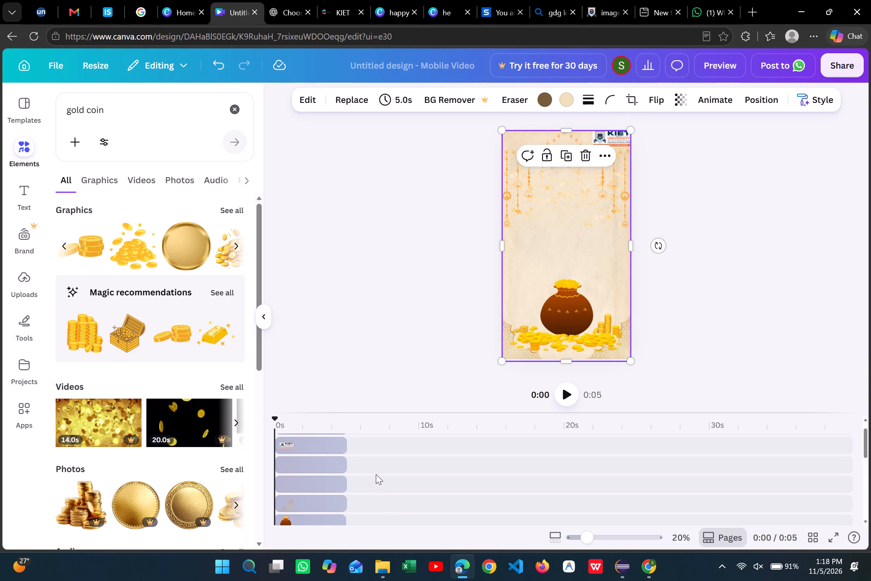
scroll(376, 474, "up", 3)
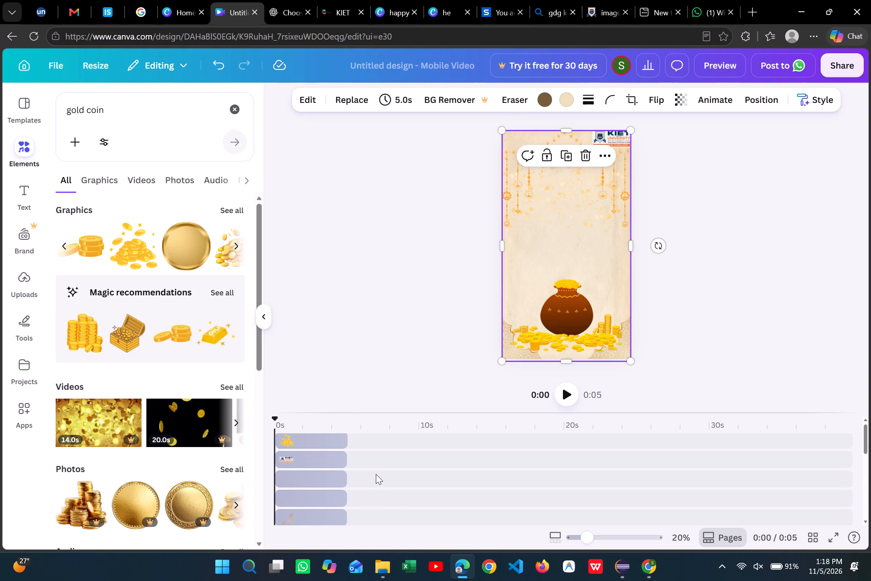
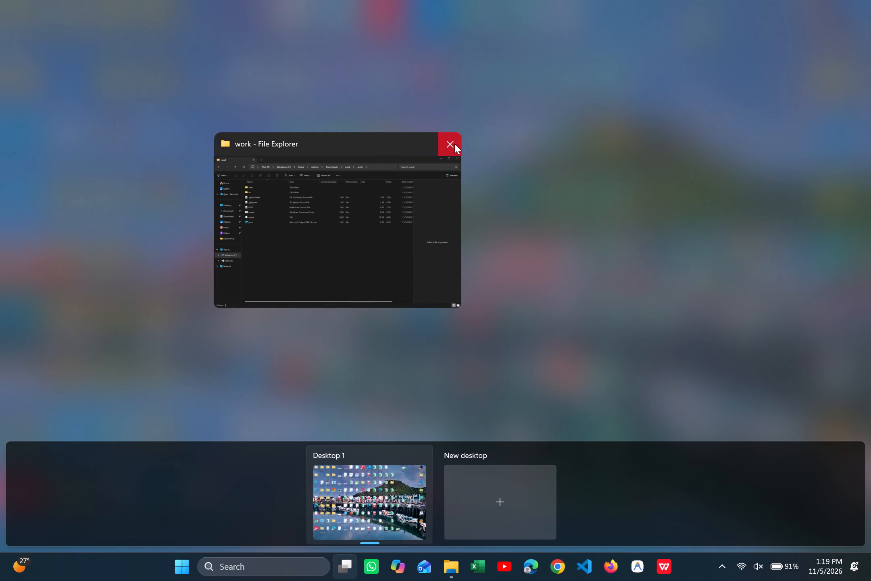
Close the File Explorer window showing the work folder.
left_click(454, 144)
scroll(504, 396, "up", 5)
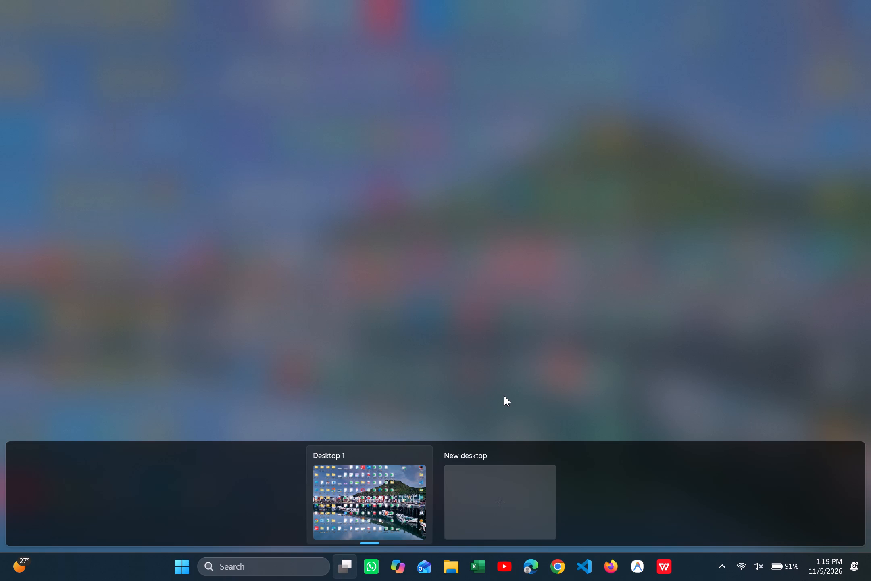
Open the computer's power options for shutting it down.
left_click(186, 579)
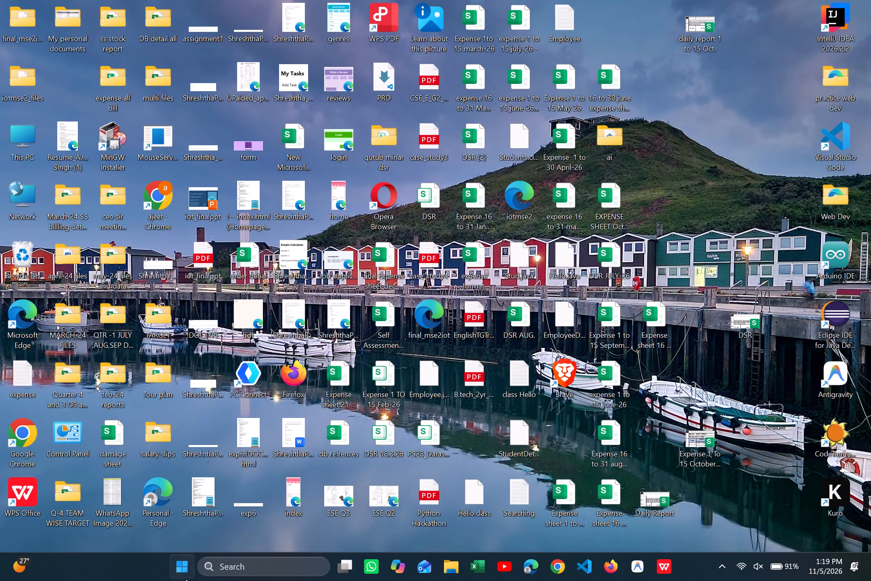
left_click(582, 525)
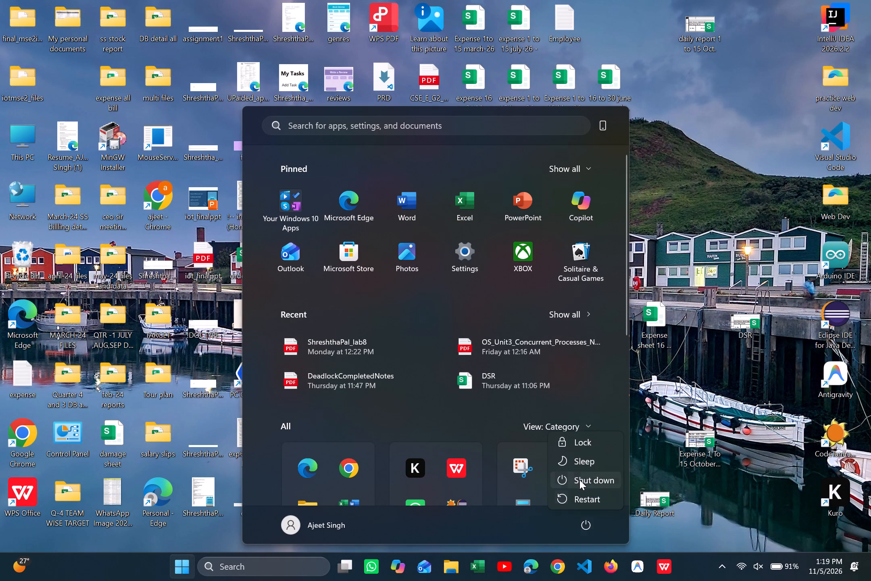